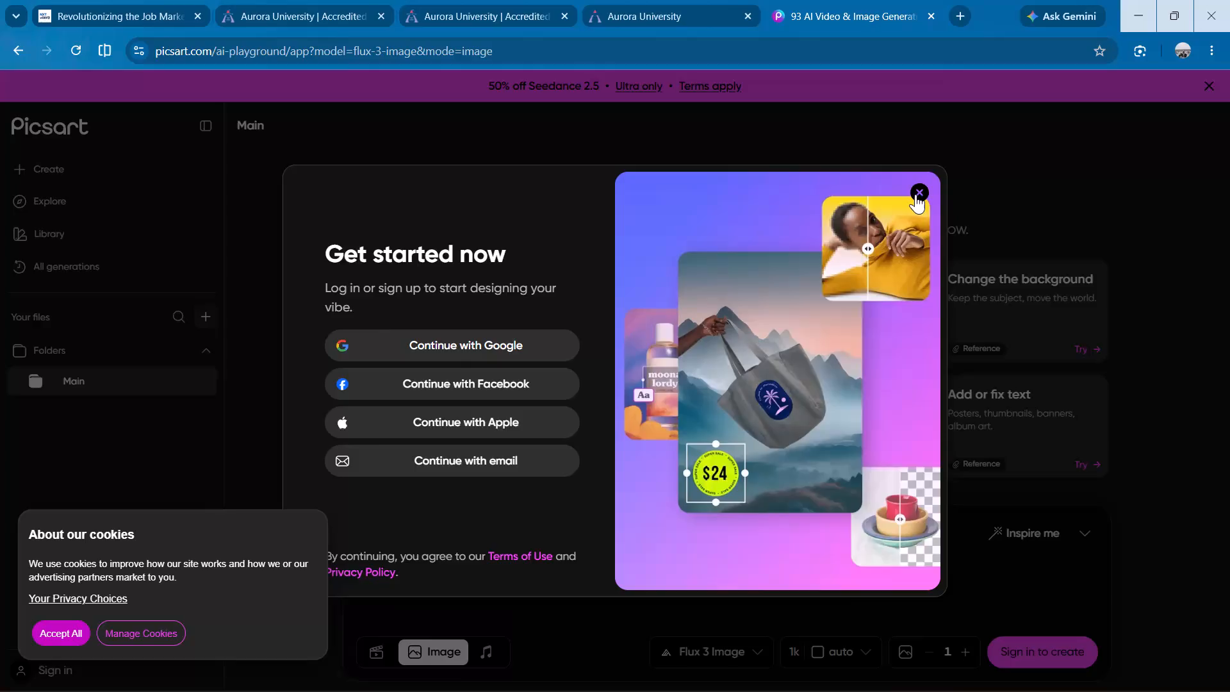
Dismiss the Picsart log-in and sign-up prompt.
{"action": "left_click", "coordinate": [915, 194]}
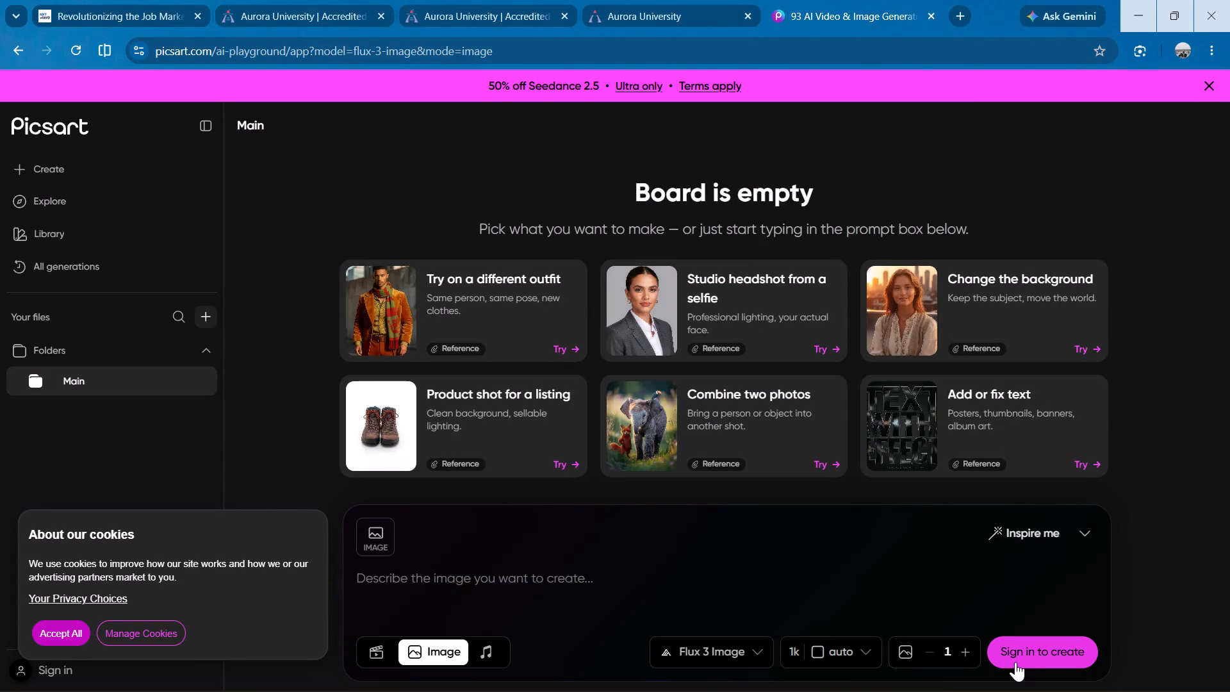
Search Google for Canva in a new browser tab and open the Canva home page.
{"action": "left_click", "coordinate": [957, 9]}
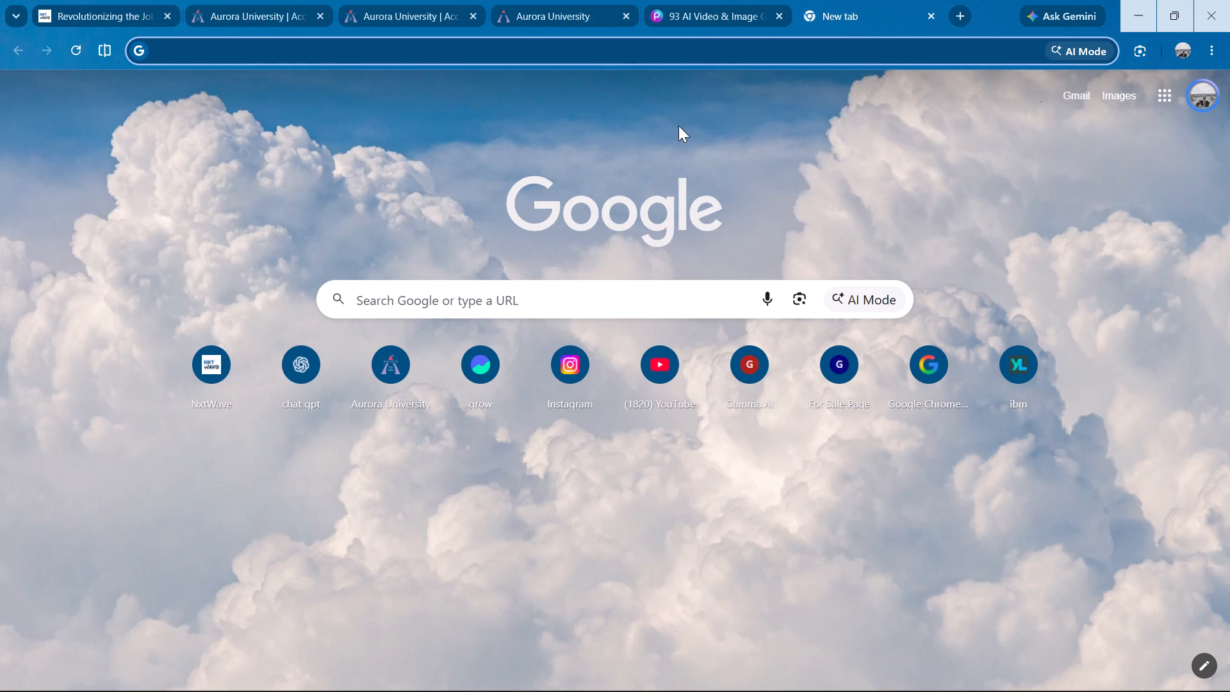
{"action": "left_click", "coordinate": [592, 287]}
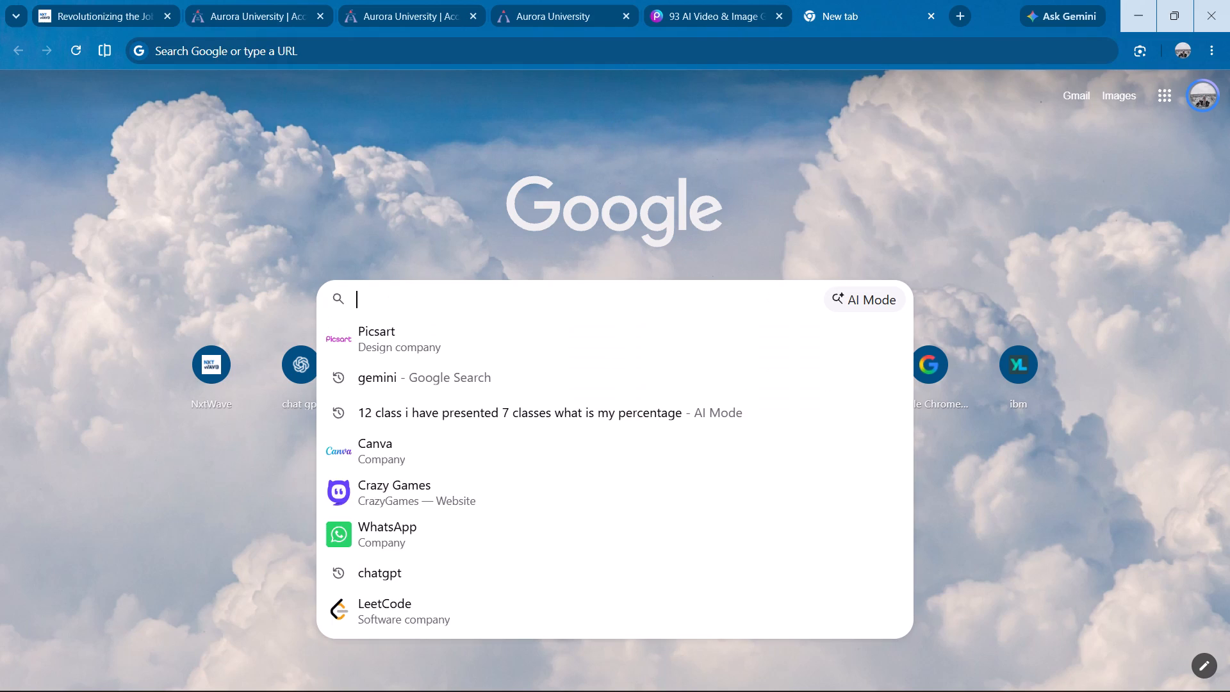
{"action": "left_click", "coordinate": [515, 468]}
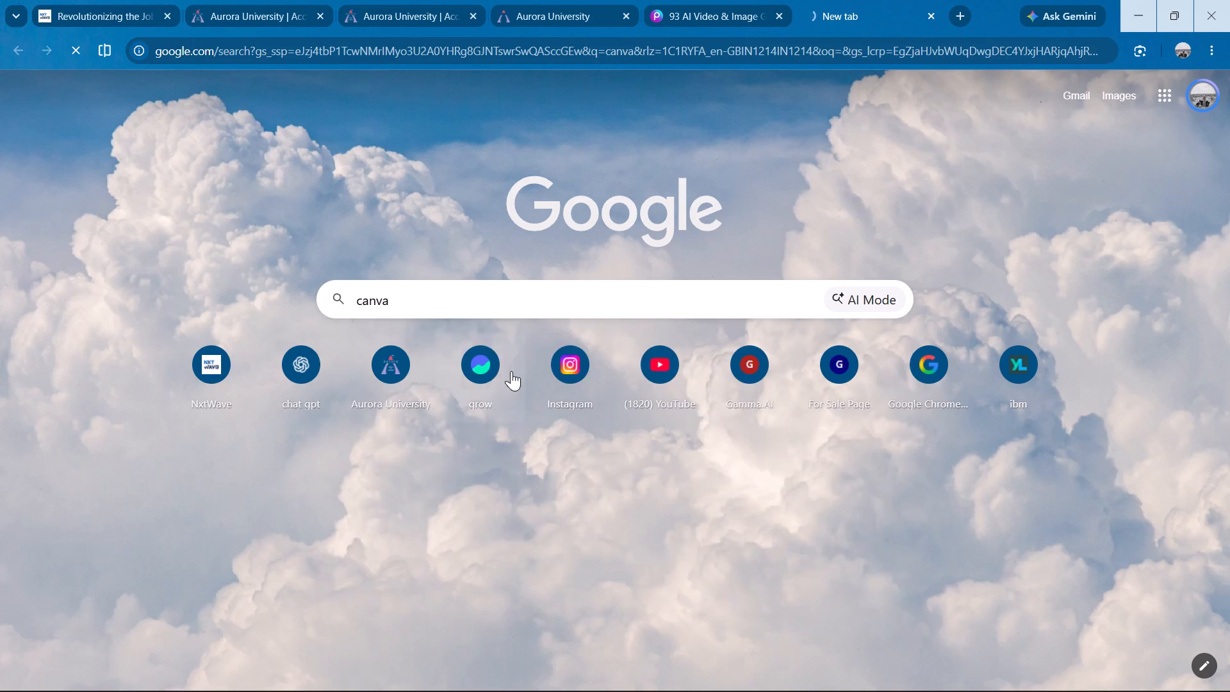
{"action": "left_click", "coordinate": [240, 275]}
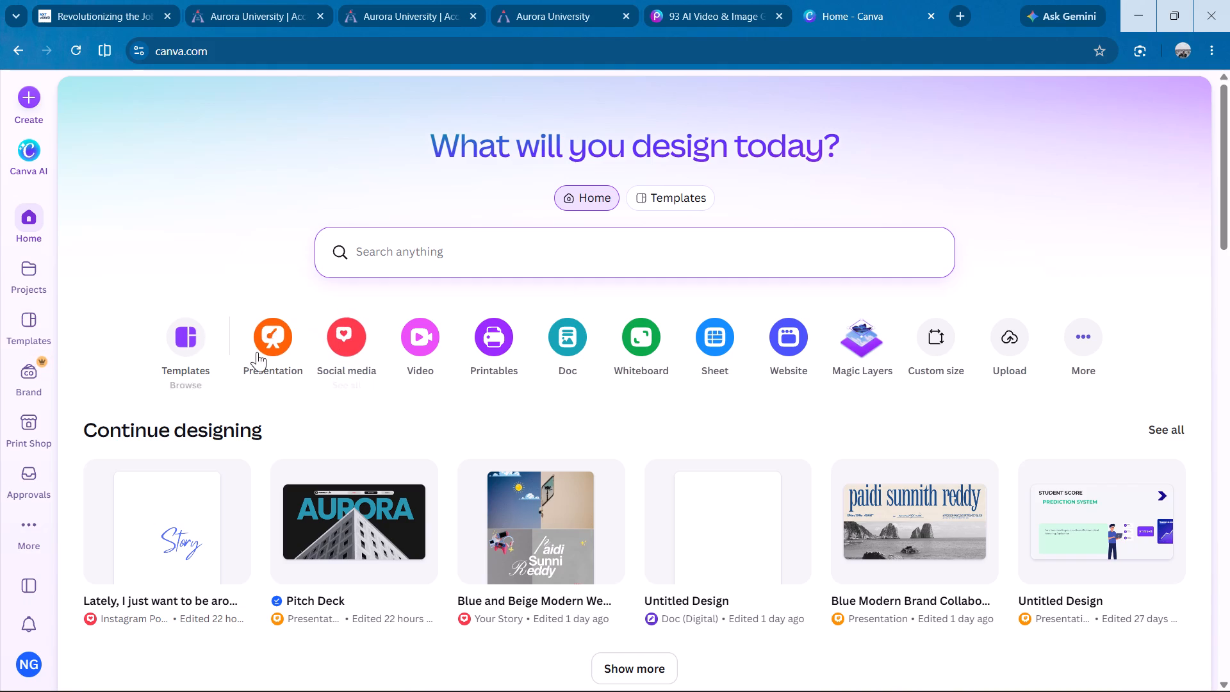
Open the Landscape Video category of Canva's templates.
{"action": "left_click", "coordinate": [31, 265]}
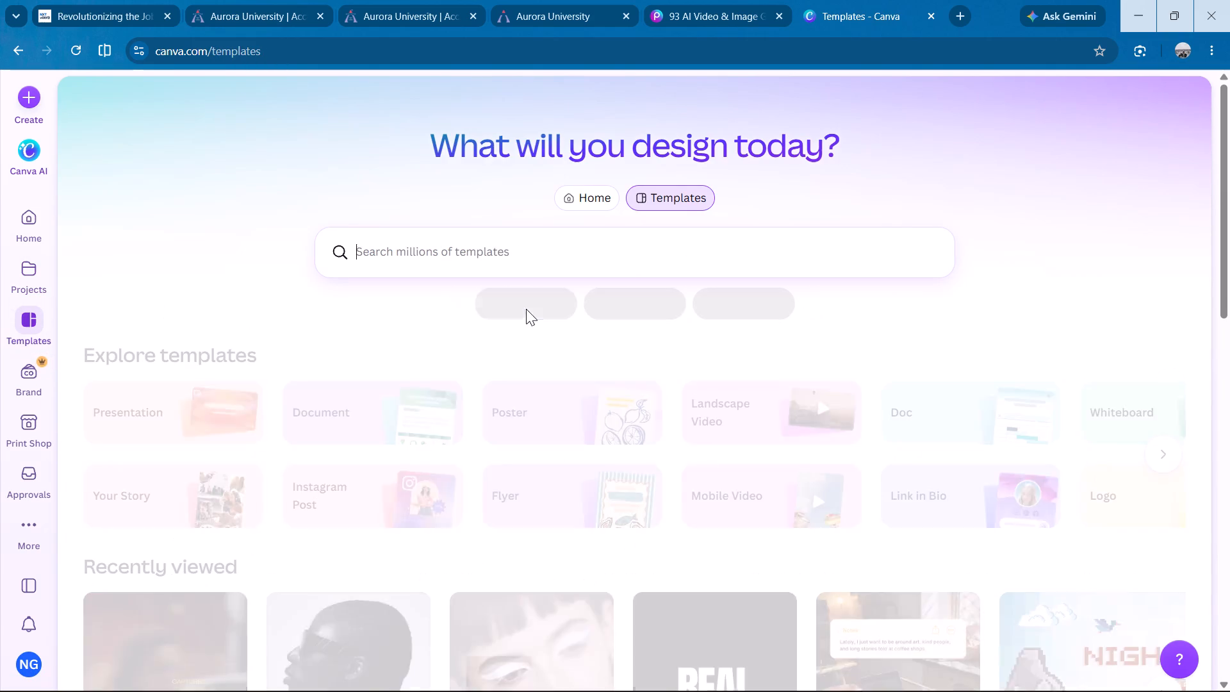
{"action": "scroll", "coordinate": [488, 347], "scroll_direction": "down", "scroll_amount": 2}
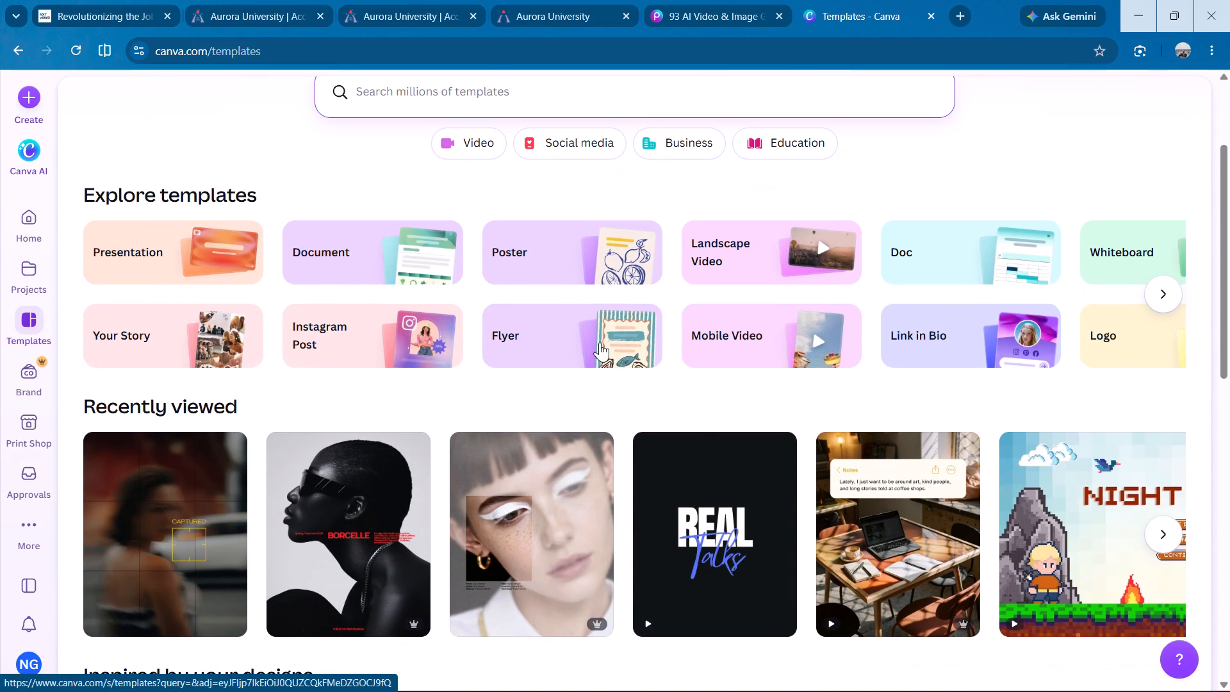
{"action": "left_click", "coordinate": [816, 252]}
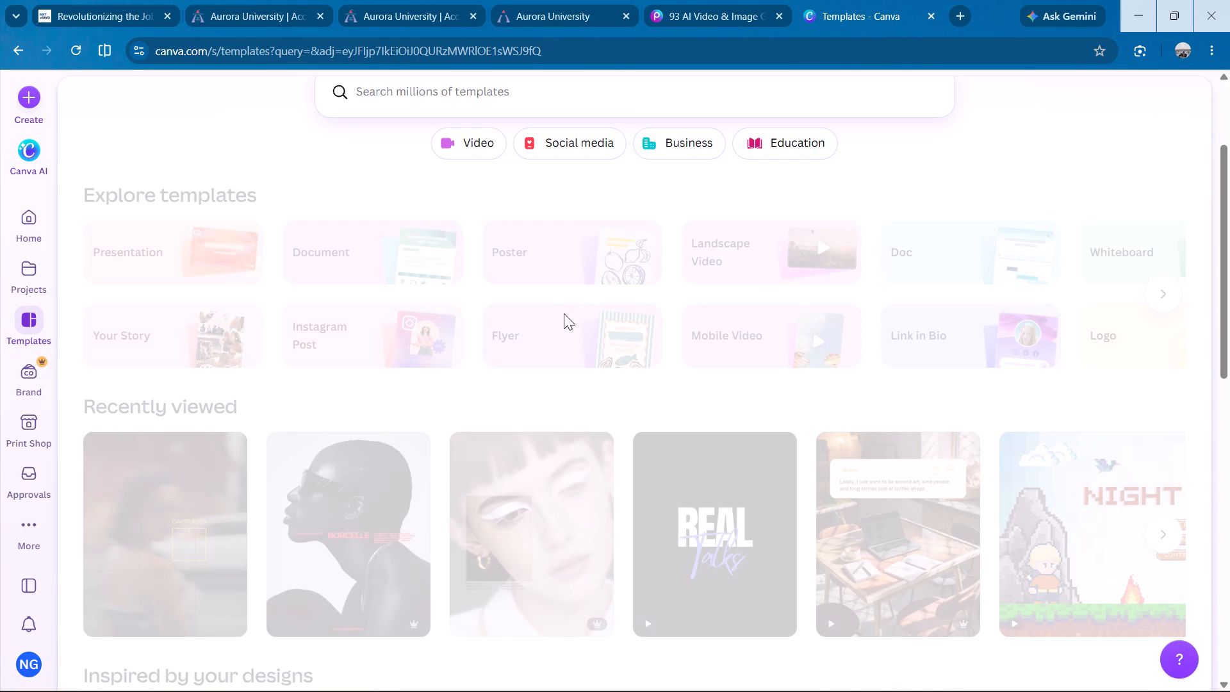
Browse the landscape video templates, preview the Simple Sunset Quote and Dark Brown and Yellow Daily Vlog intro videos, and return to the template categories.
{"action": "scroll", "coordinate": [586, 340], "scroll_direction": "down", "scroll_amount": 2}
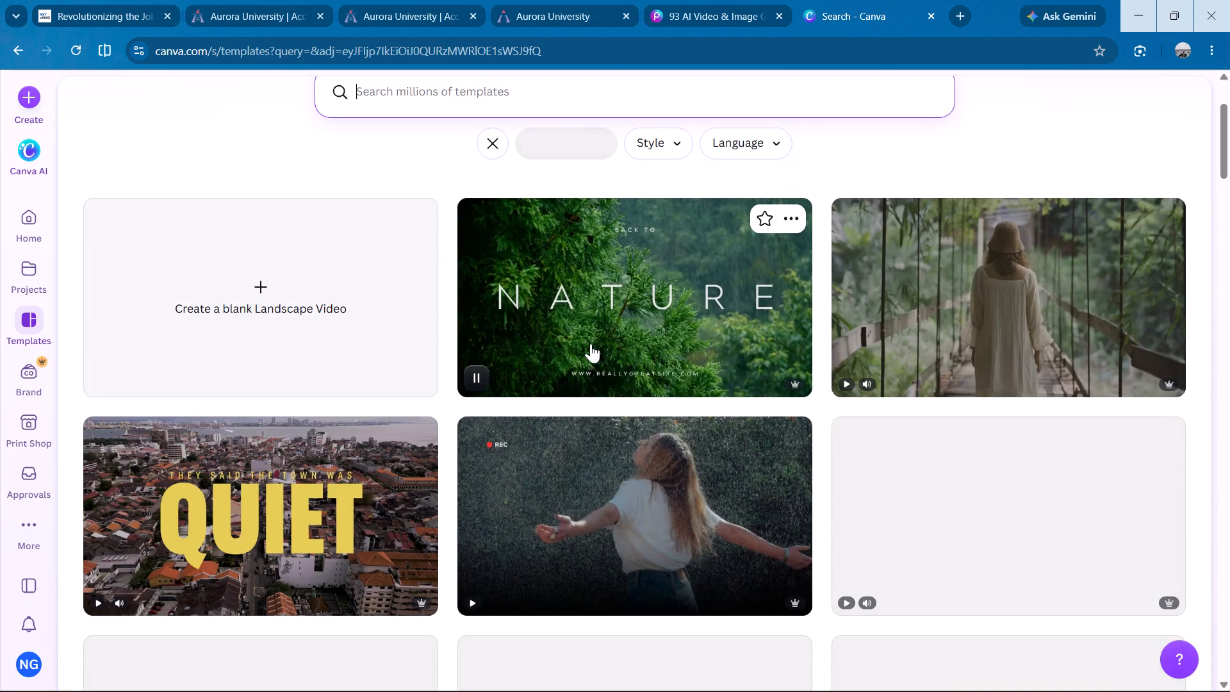
{"action": "scroll", "coordinate": [603, 320], "scroll_direction": "down", "scroll_amount": 1}
{"action": "scroll", "coordinate": [603, 320], "scroll_direction": "up", "scroll_amount": 1}
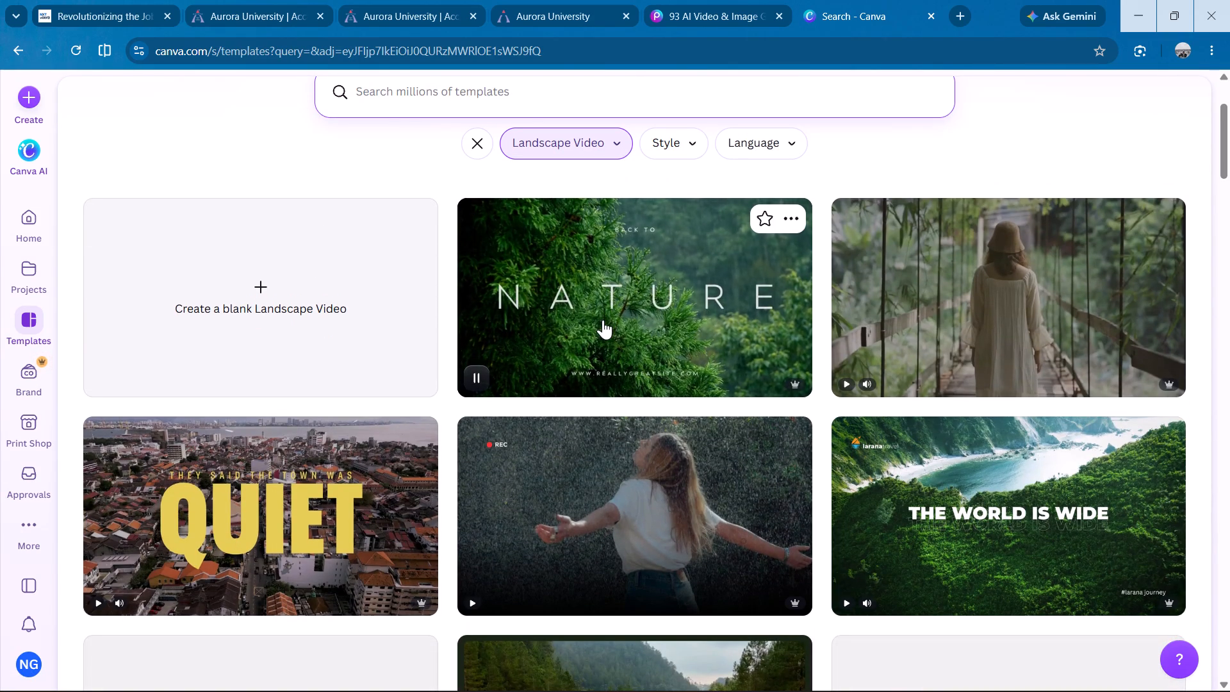
{"action": "scroll", "coordinate": [603, 320], "scroll_direction": "down", "scroll_amount": 4}
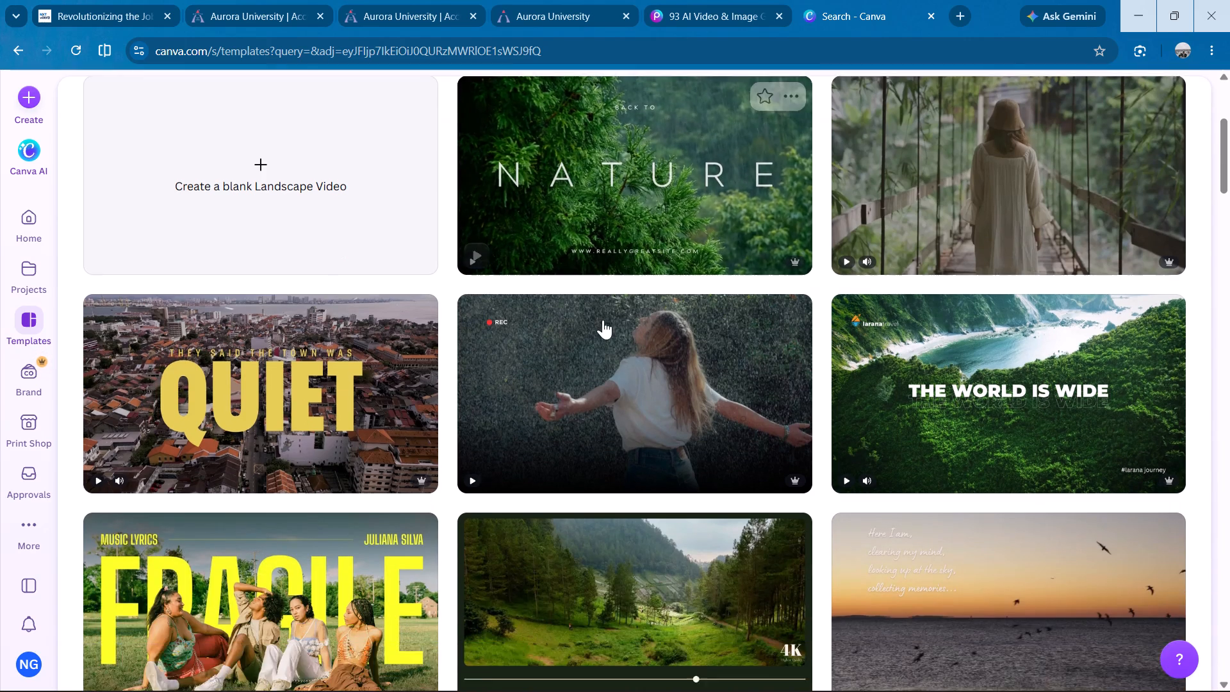
{"action": "scroll", "coordinate": [603, 320], "scroll_direction": "down", "scroll_amount": 2}
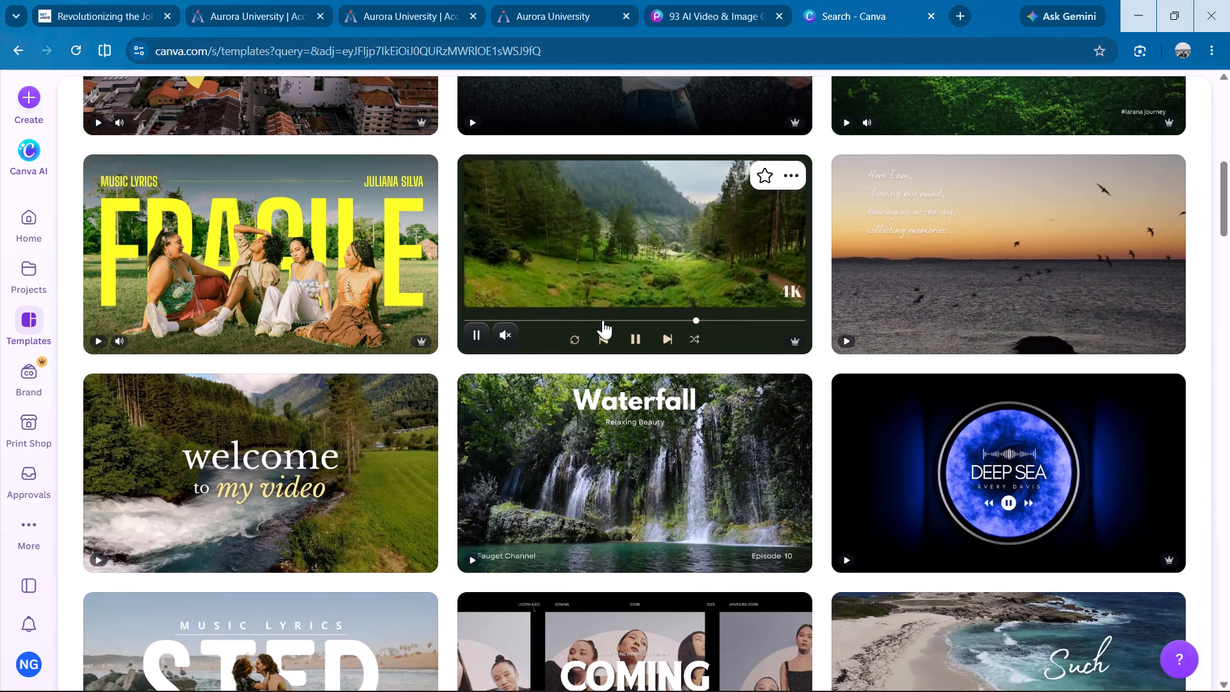
{"action": "scroll", "coordinate": [603, 320], "scroll_direction": "down", "scroll_amount": 1}
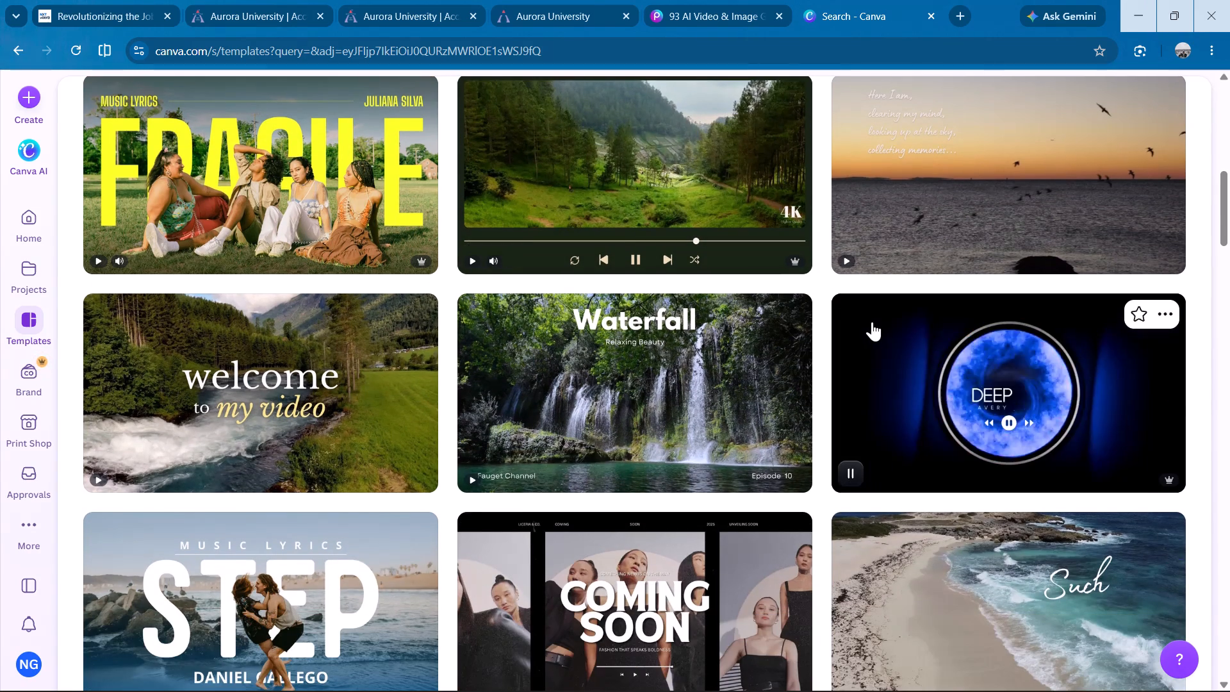
{"action": "left_click", "coordinate": [902, 255]}
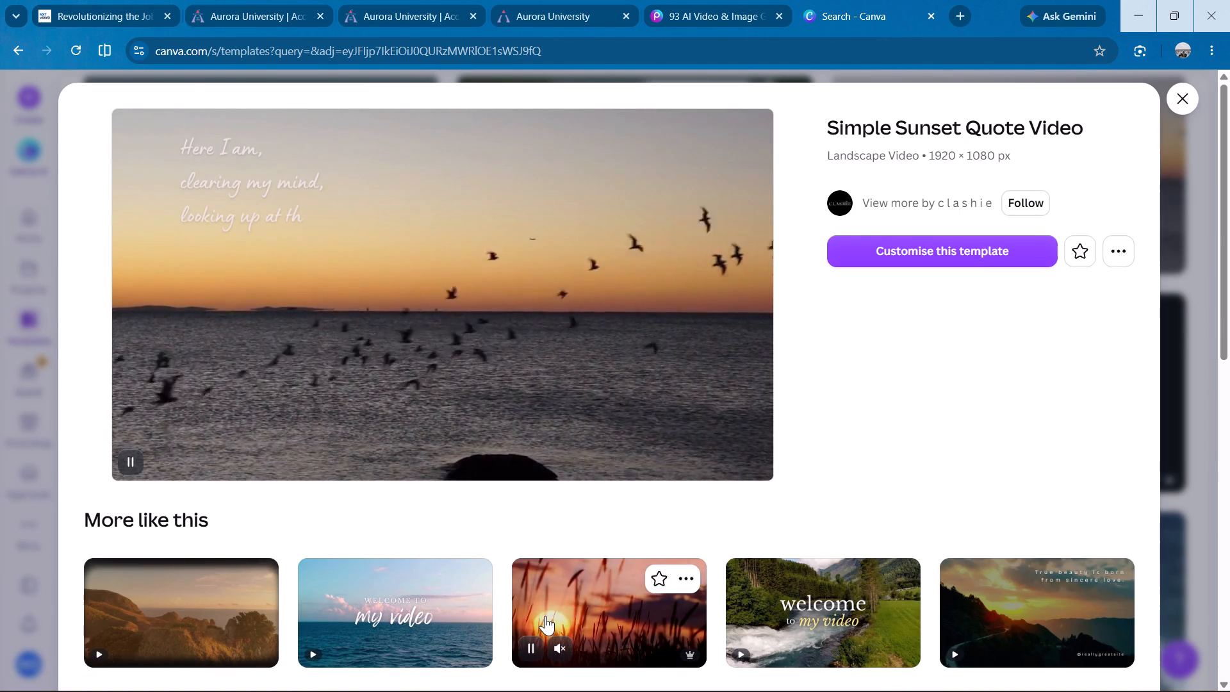
{"action": "left_click", "coordinate": [173, 589]}
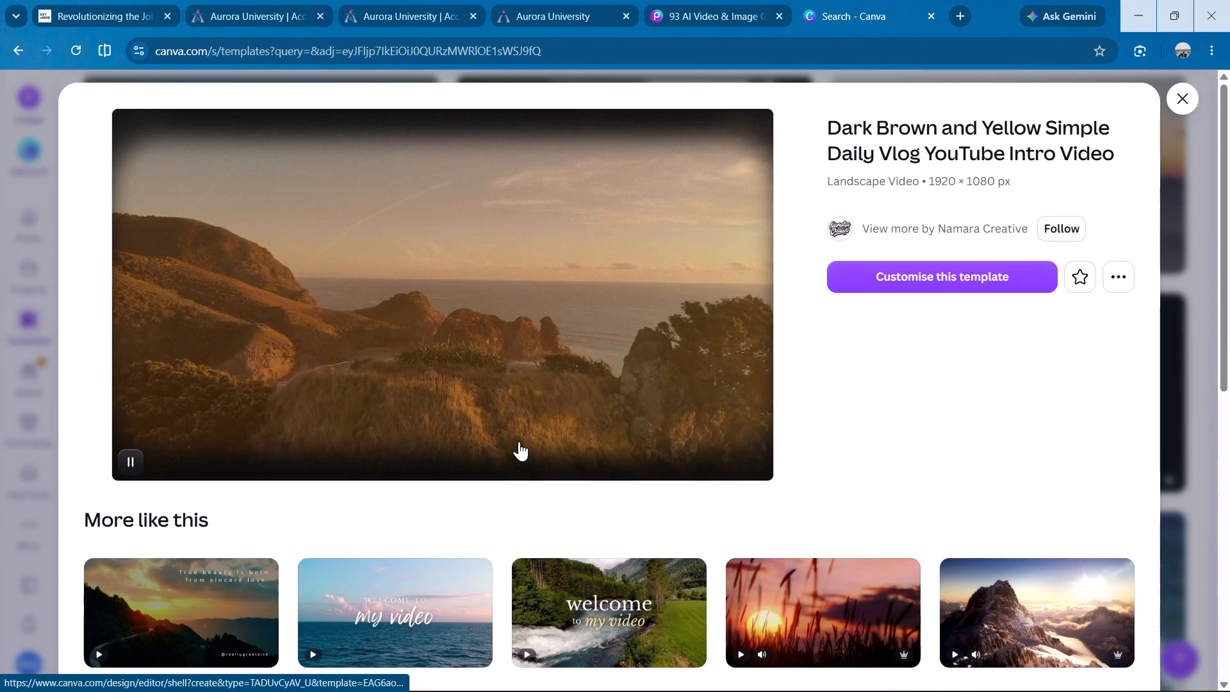
{"action": "left_click", "coordinate": [19, 51]}
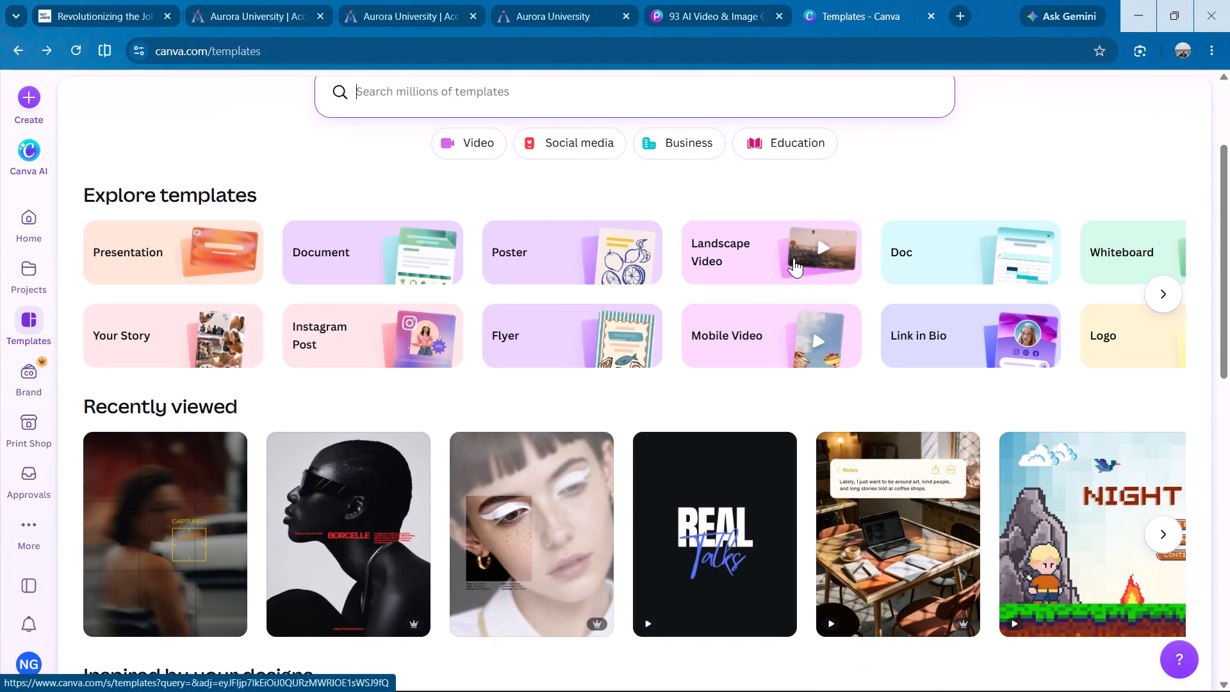
From the Landscape Video templates similar to Back to Nature, open the Green White Nature Waterfall Background Video template for customising.
{"action": "left_click", "coordinate": [794, 258]}
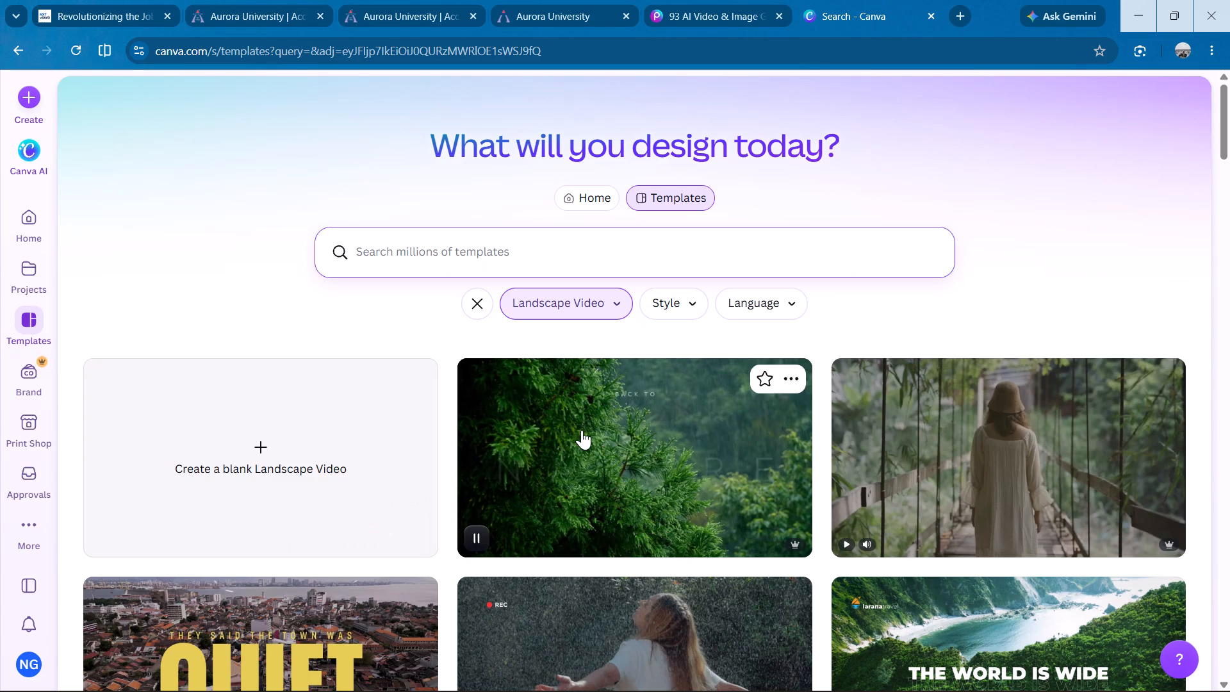
{"action": "left_click", "coordinate": [582, 430]}
{"action": "scroll", "coordinate": [568, 432], "scroll_direction": "down", "scroll_amount": 1}
{"action": "scroll", "coordinate": [442, 508], "scroll_direction": "down", "scroll_amount": 1}
{"action": "scroll", "coordinate": [442, 508], "scroll_direction": "up", "scroll_amount": 1}
{"action": "scroll", "coordinate": [442, 508], "scroll_direction": "down", "scroll_amount": 3}
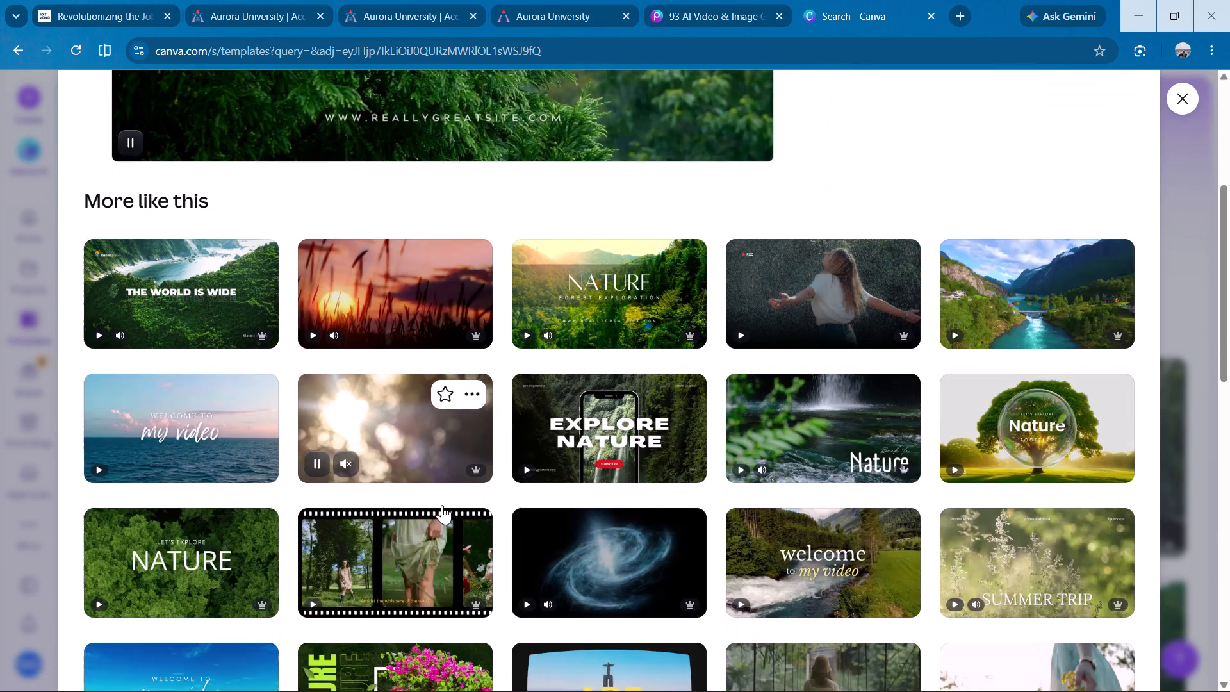
{"action": "scroll", "coordinate": [442, 505], "scroll_direction": "down", "scroll_amount": 2}
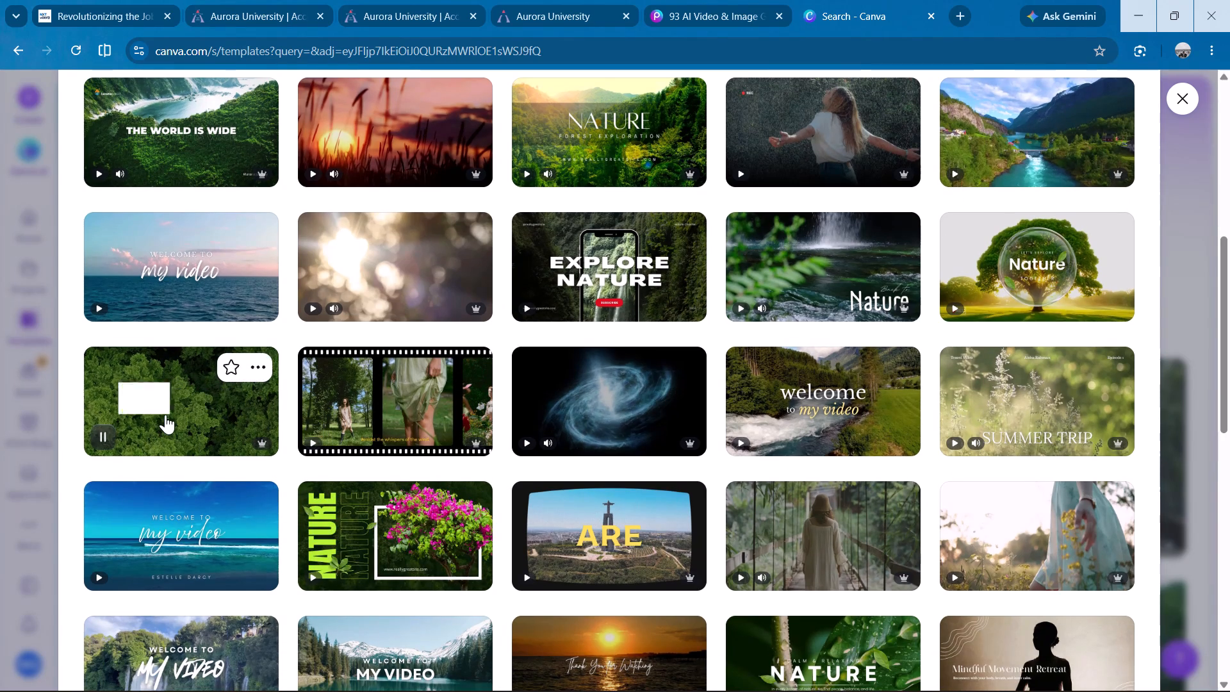
{"action": "scroll", "coordinate": [169, 414], "scroll_direction": "down", "scroll_amount": 2}
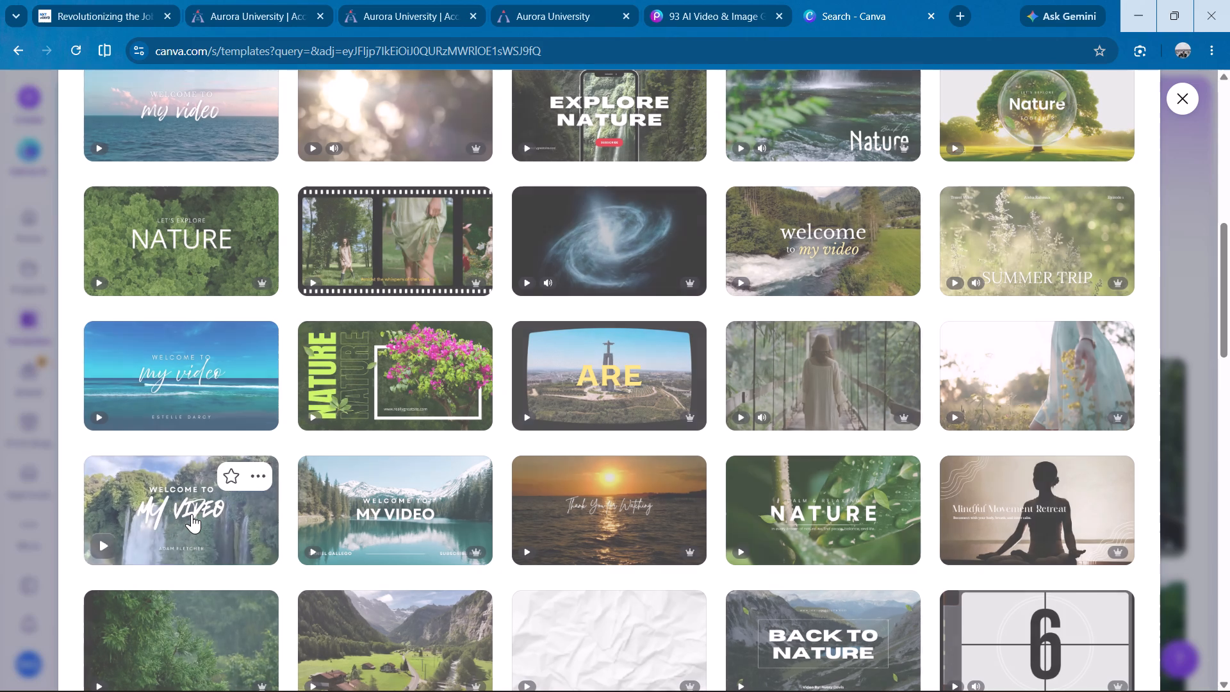
{"action": "left_click", "coordinate": [876, 274]}
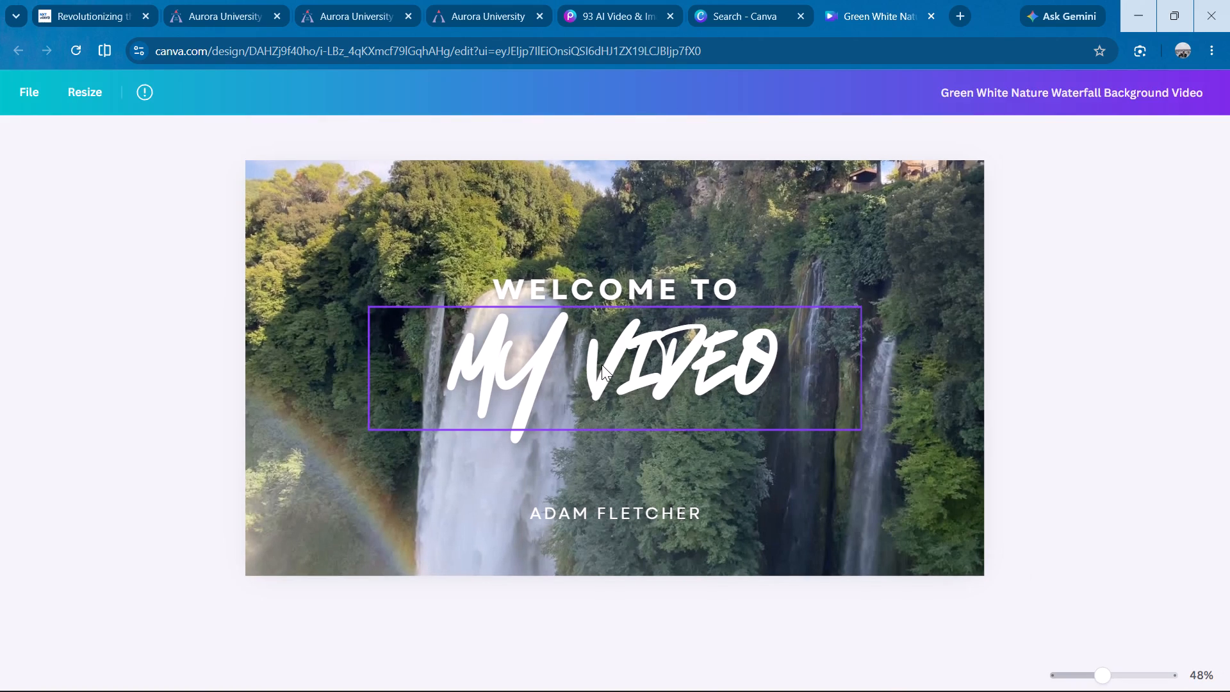
Replace the "MY VIDEO" heading text on the waterfall video with "PAIDIS".
{"action": "left_click", "coordinate": [602, 365]}
{"action": "double_click", "coordinate": [784, 355]}
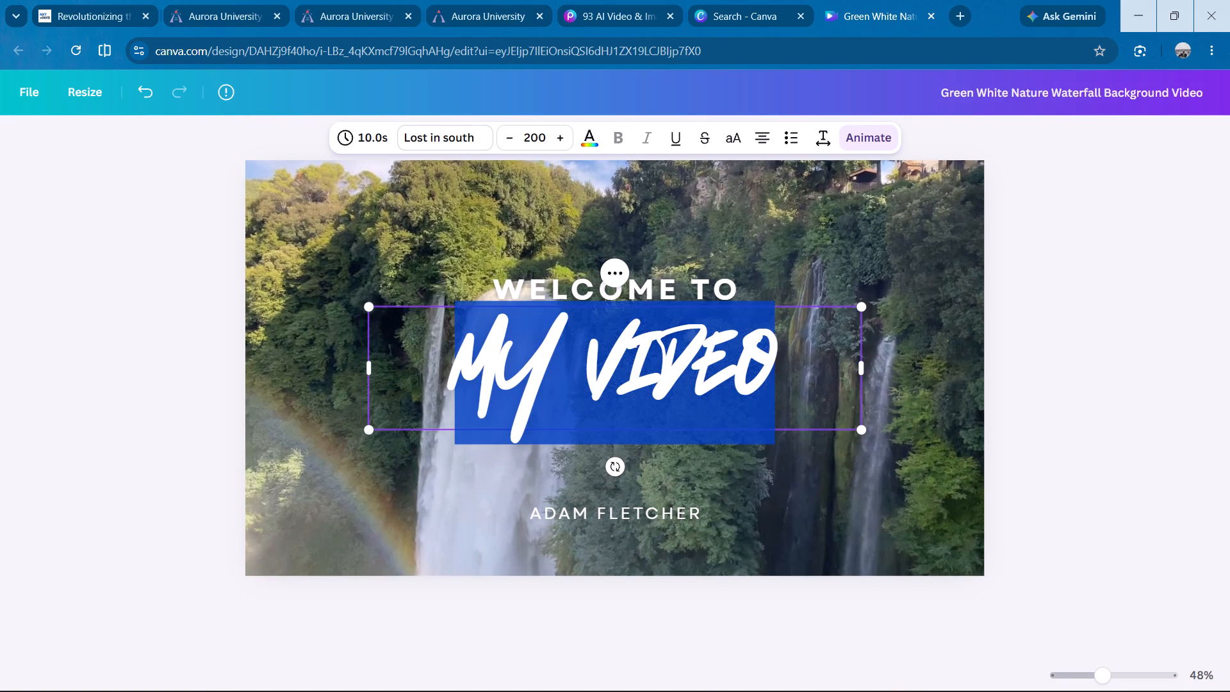
{"action": "left_click", "coordinate": [784, 355]}
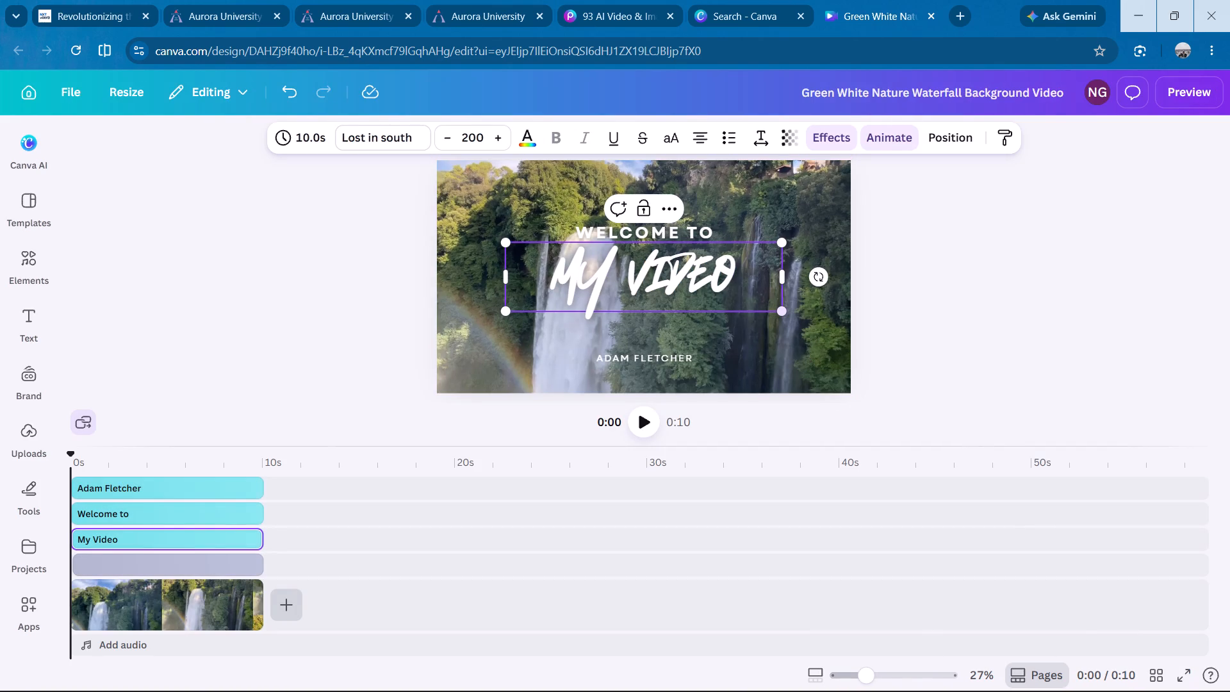
{"action": "left_click", "coordinate": [746, 267]}
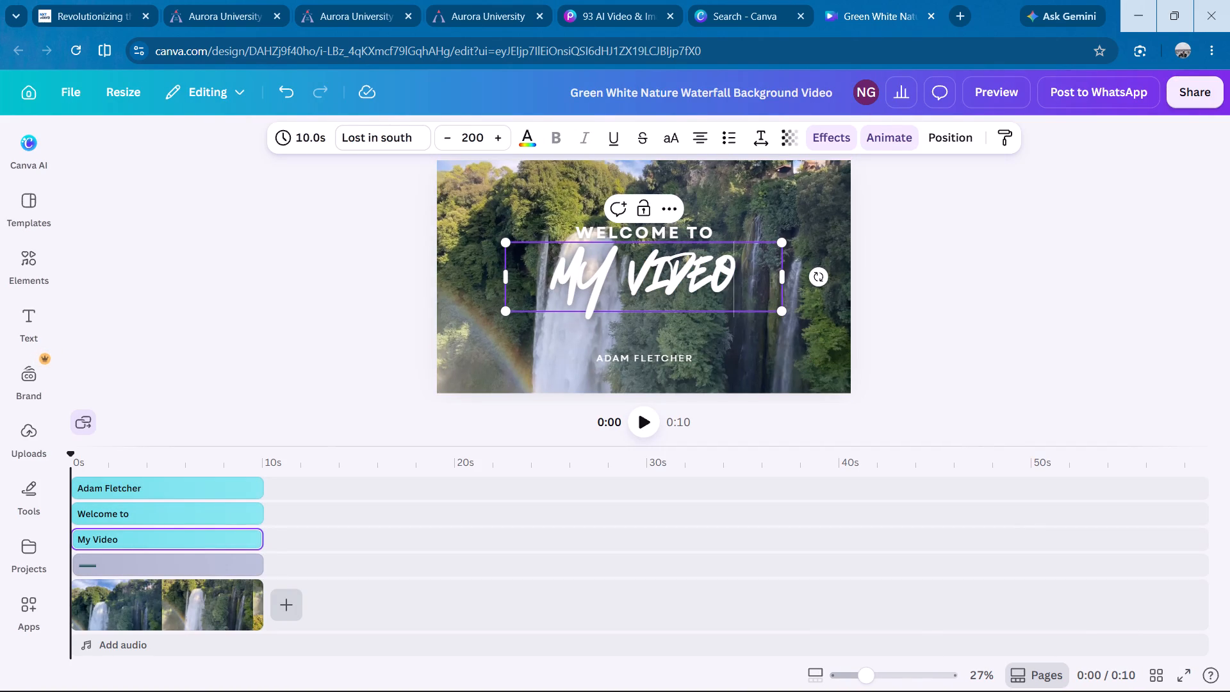
{"action": "key", "text": "BackSpace"}
{"action": "key", "text": "BackSpace"}
{"action": "key", "text": "BackSpace"}
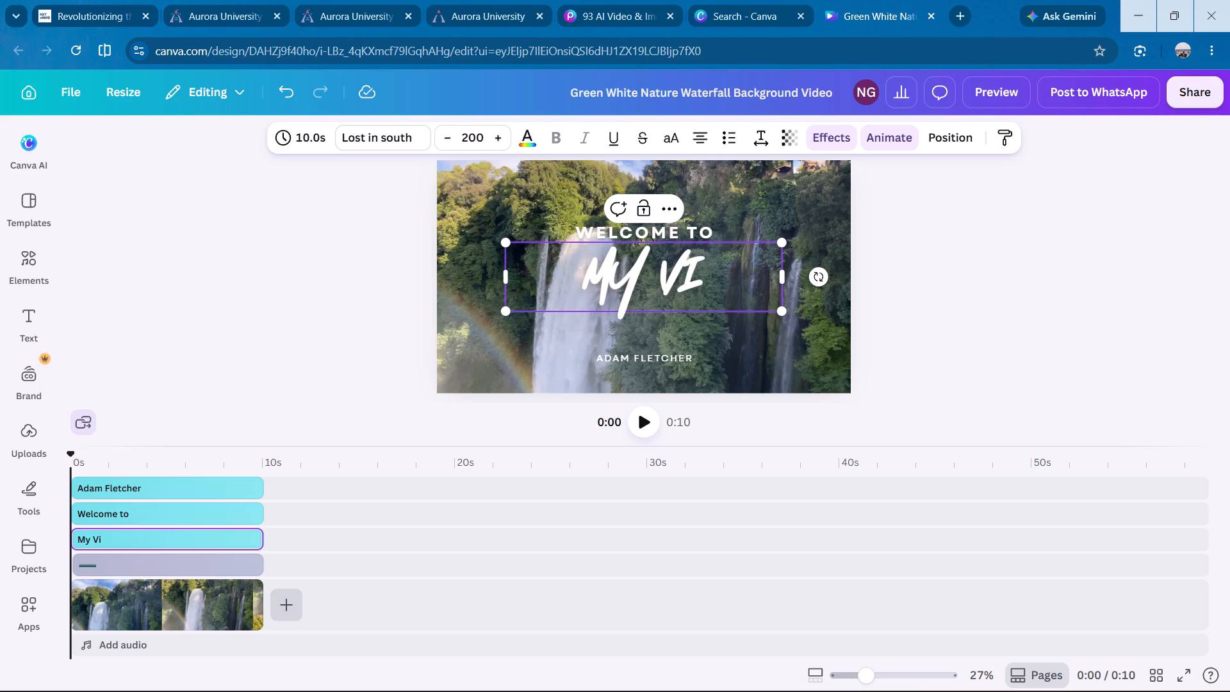
{"action": "key", "text": "BackSpace"}
{"action": "key", "text": "BackSpace"}
{"action": "key", "text": "BackSpace"}
{"action": "key", "text": "BackSpace"}
{"action": "key", "text": "BackSpace"}
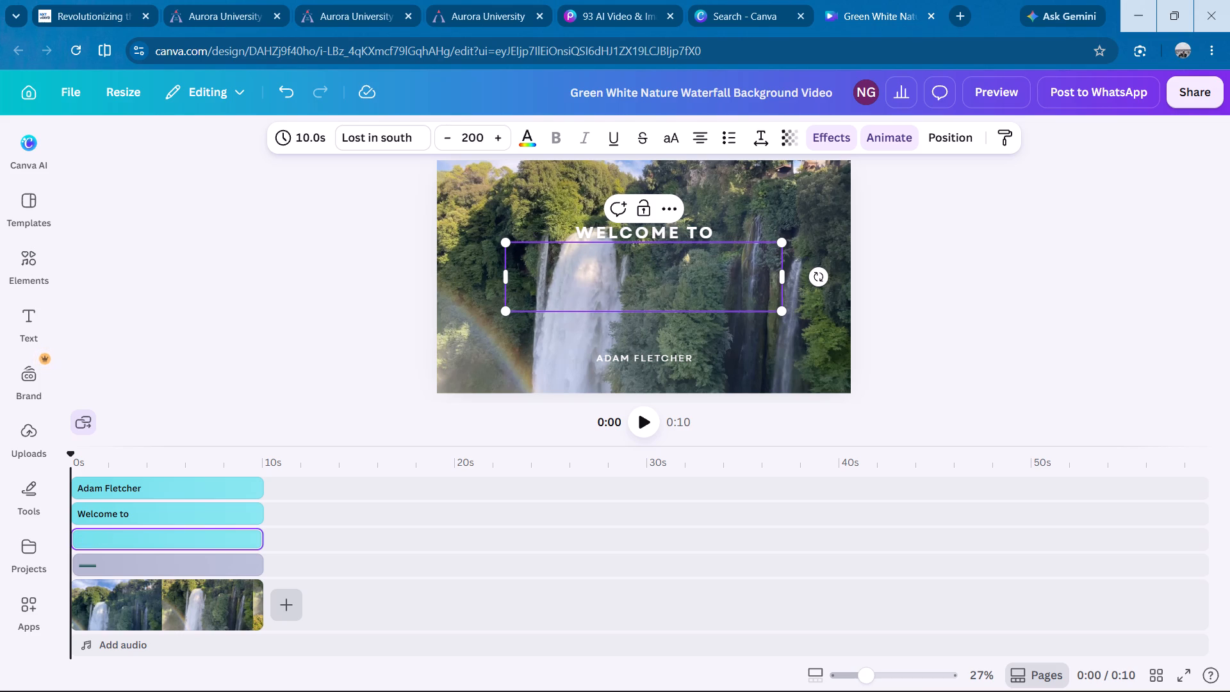
{"action": "type", "text": "PA"}
{"action": "type", "text": "IDIS"}
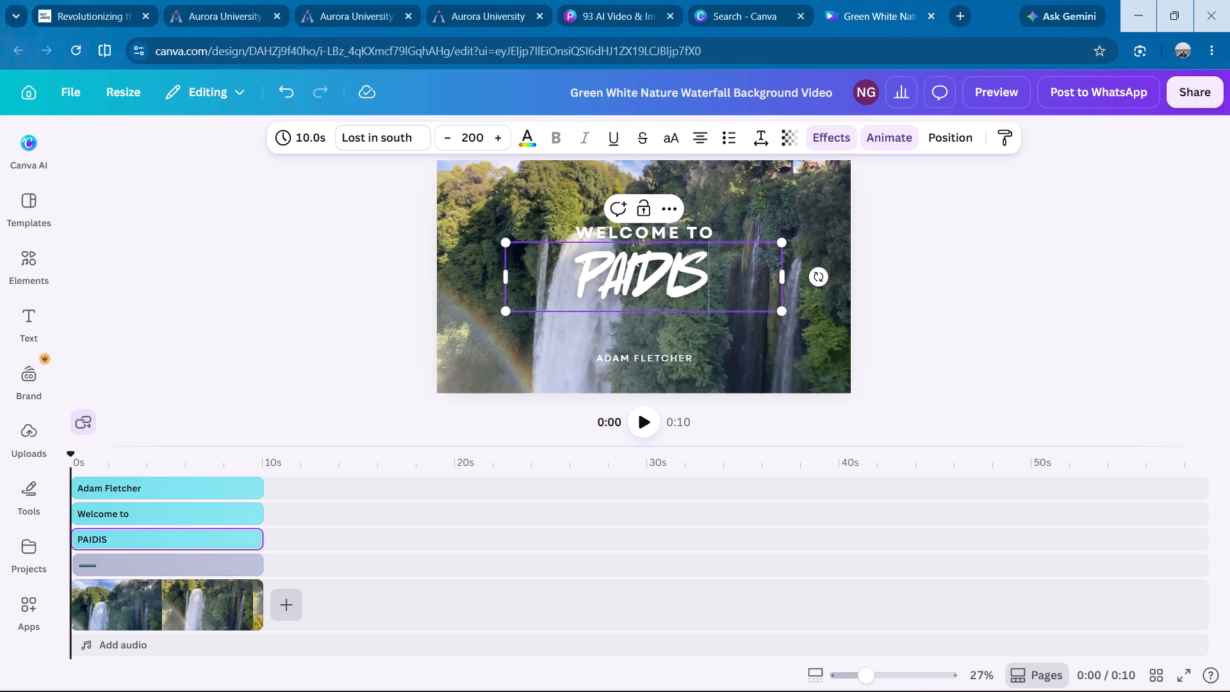
{"action": "key", "text": "space"}
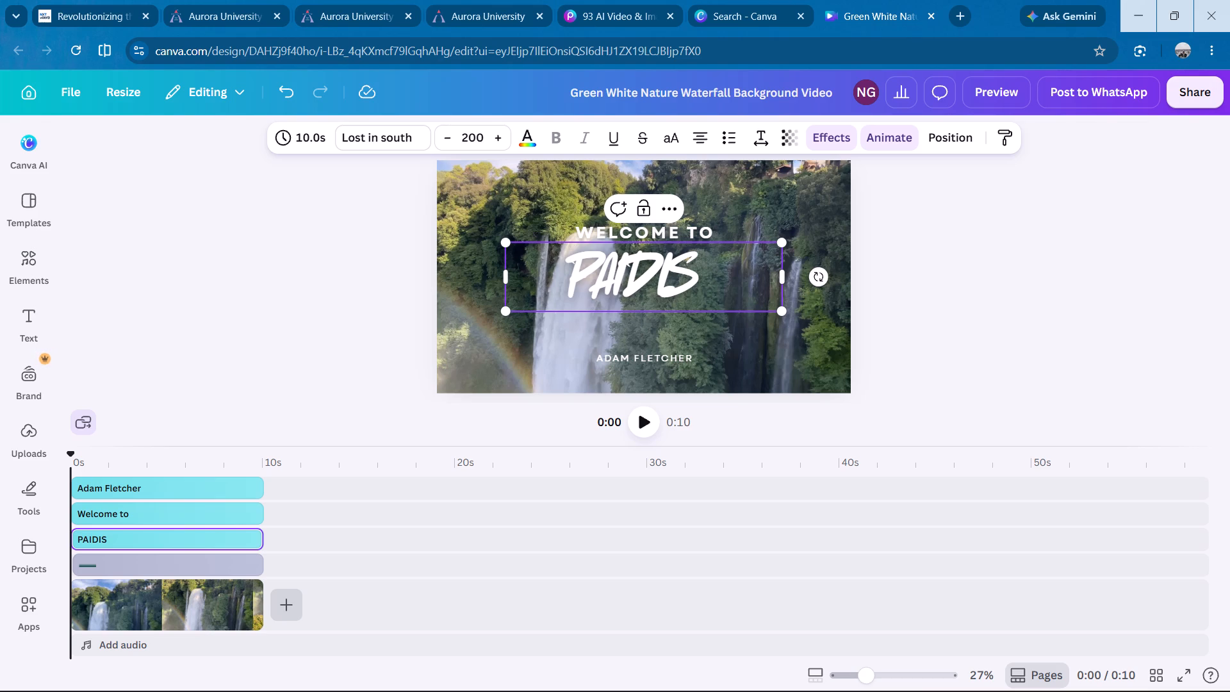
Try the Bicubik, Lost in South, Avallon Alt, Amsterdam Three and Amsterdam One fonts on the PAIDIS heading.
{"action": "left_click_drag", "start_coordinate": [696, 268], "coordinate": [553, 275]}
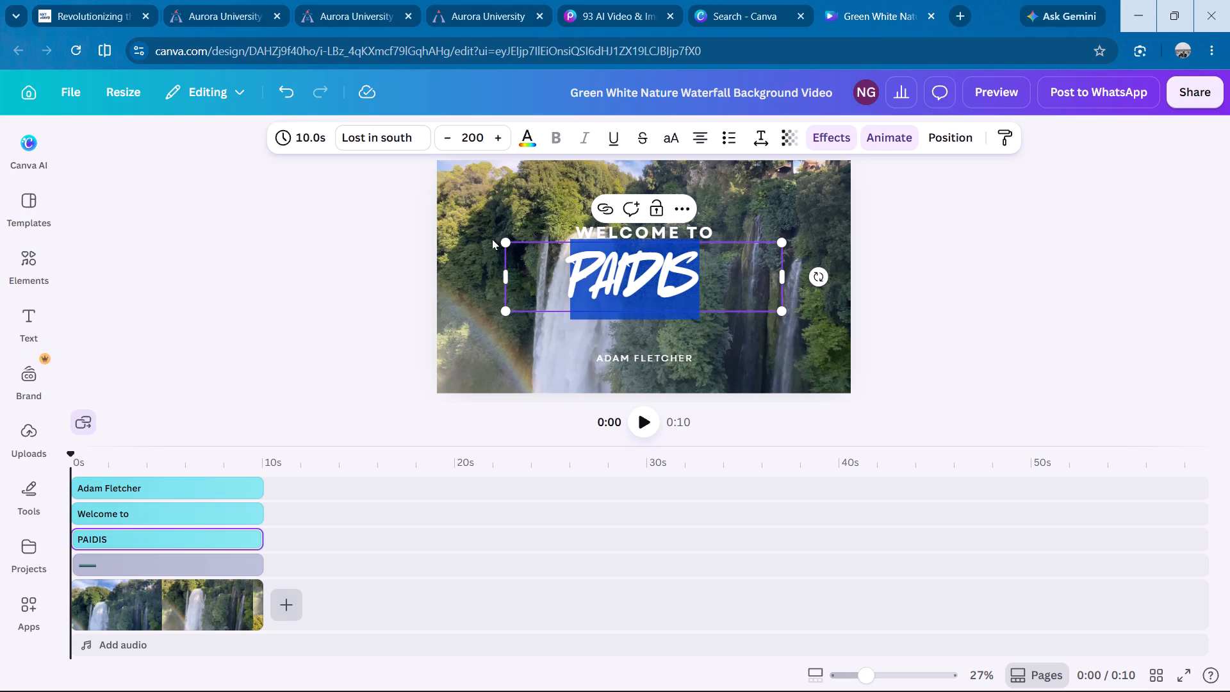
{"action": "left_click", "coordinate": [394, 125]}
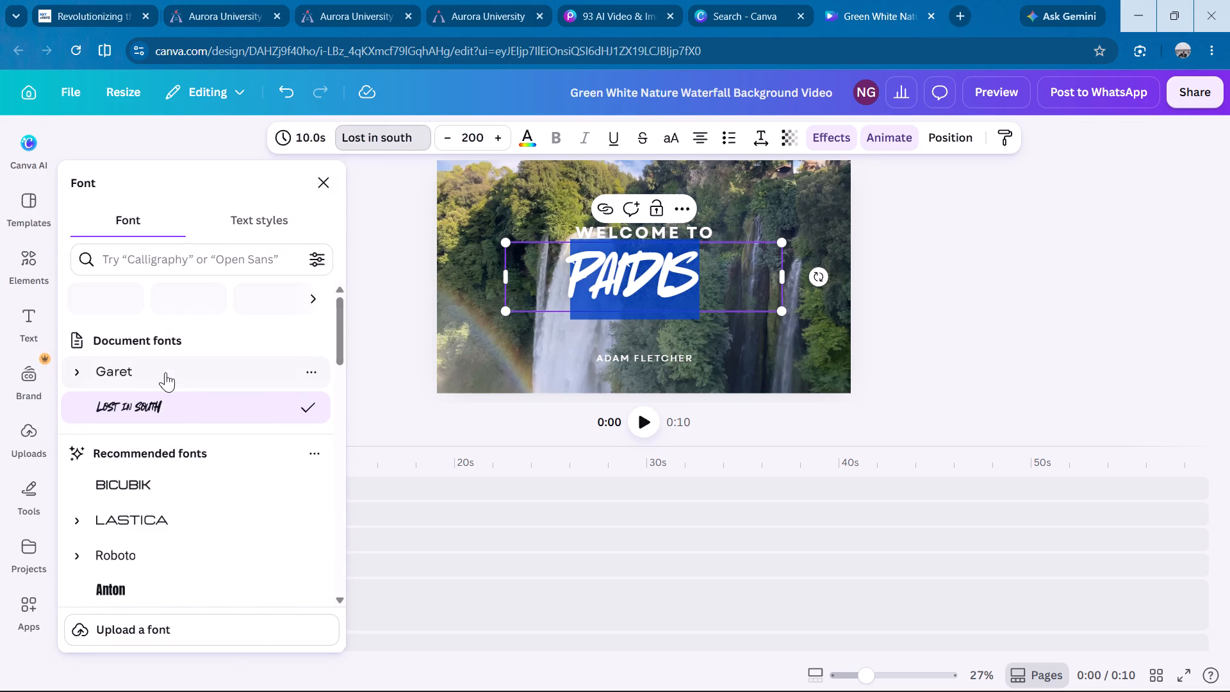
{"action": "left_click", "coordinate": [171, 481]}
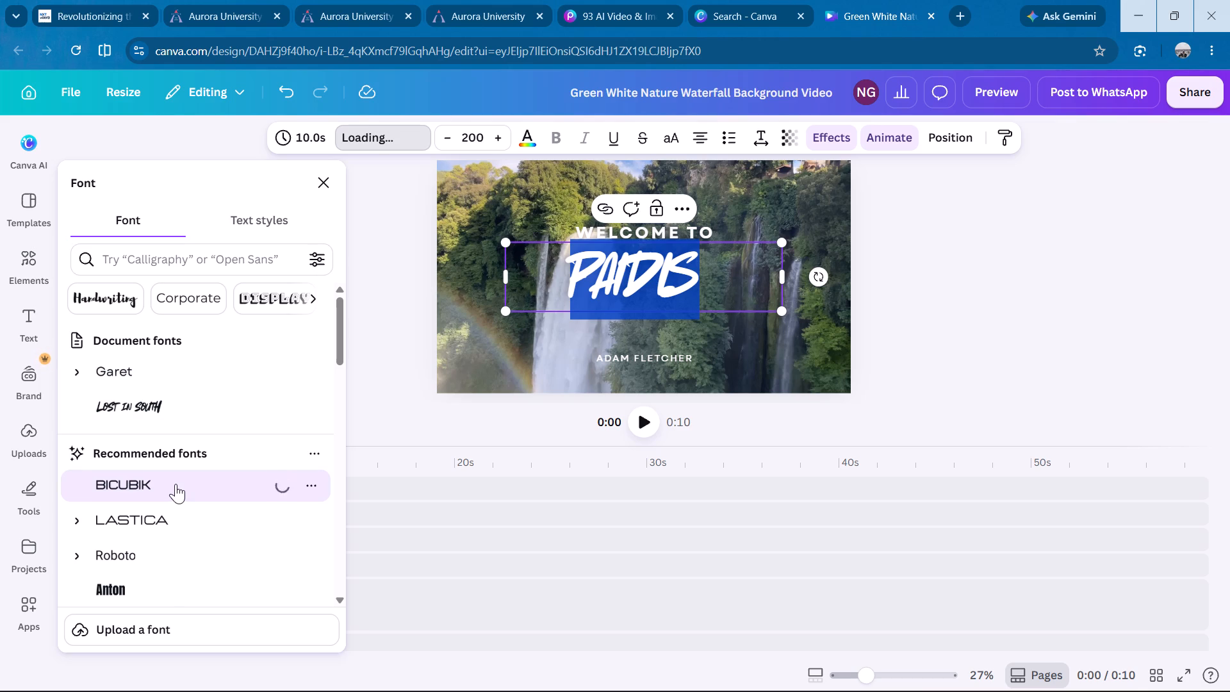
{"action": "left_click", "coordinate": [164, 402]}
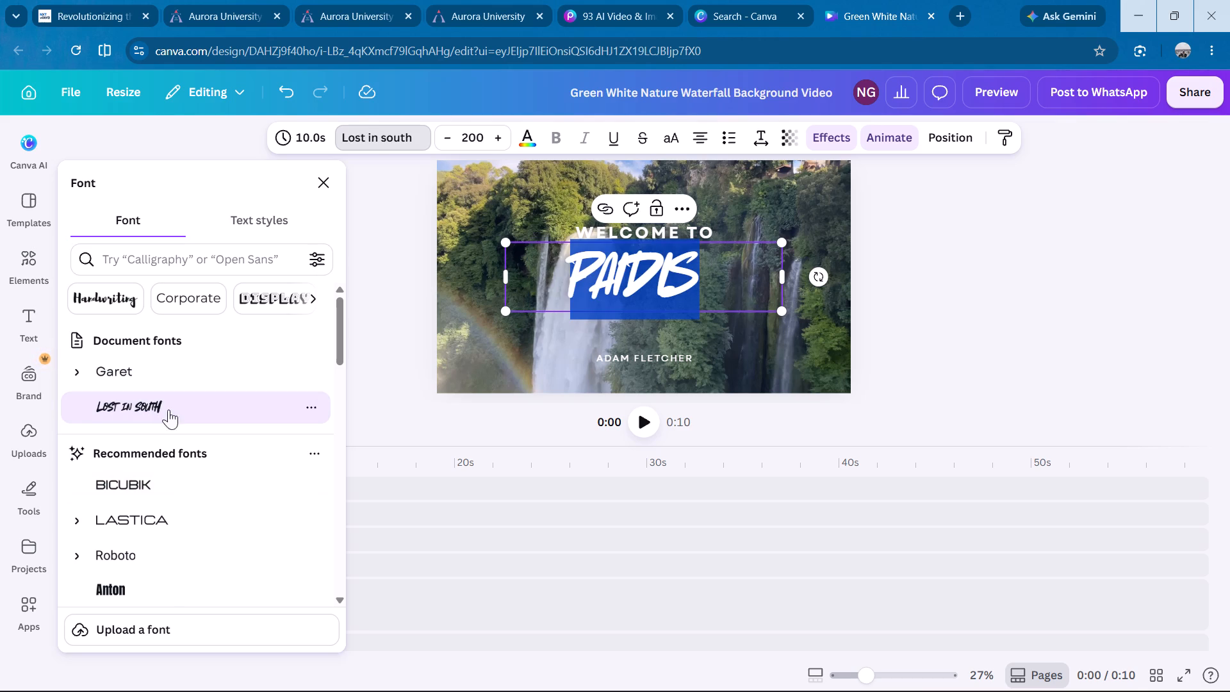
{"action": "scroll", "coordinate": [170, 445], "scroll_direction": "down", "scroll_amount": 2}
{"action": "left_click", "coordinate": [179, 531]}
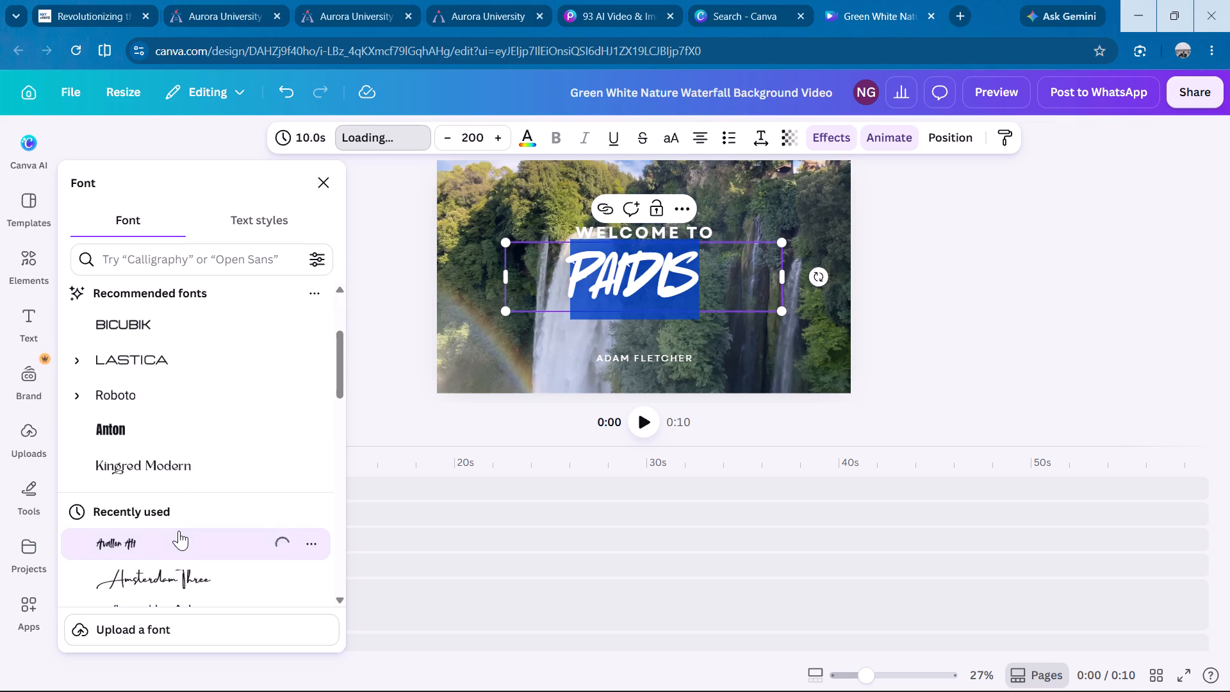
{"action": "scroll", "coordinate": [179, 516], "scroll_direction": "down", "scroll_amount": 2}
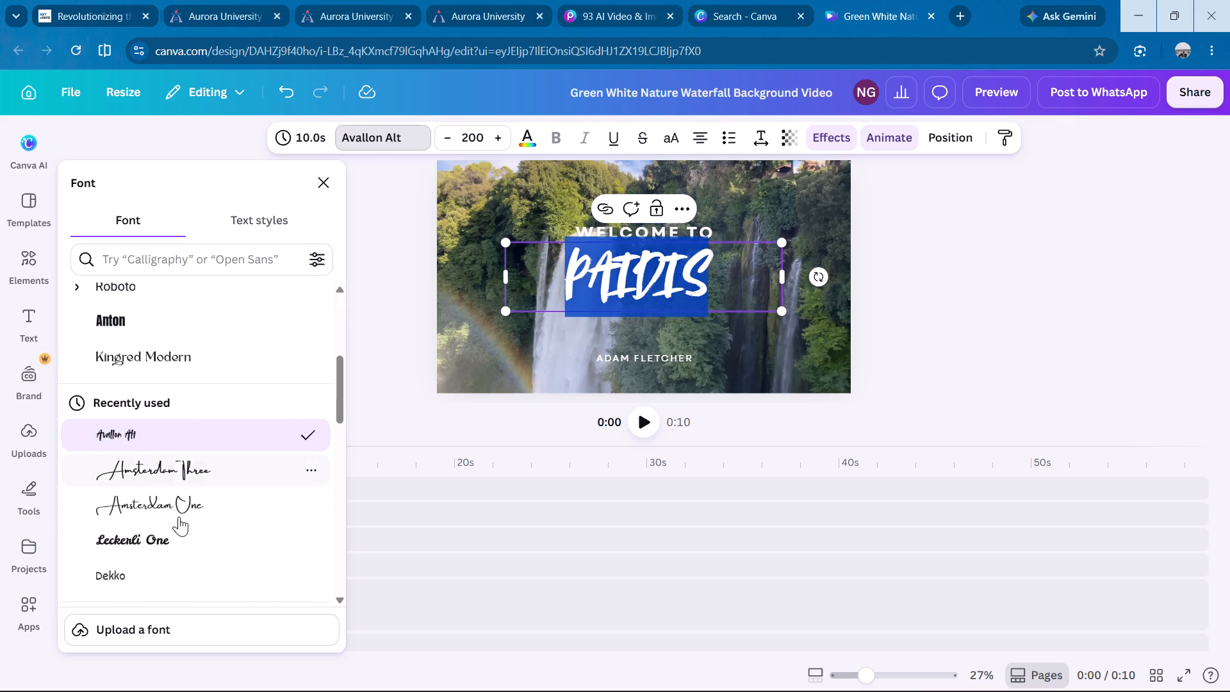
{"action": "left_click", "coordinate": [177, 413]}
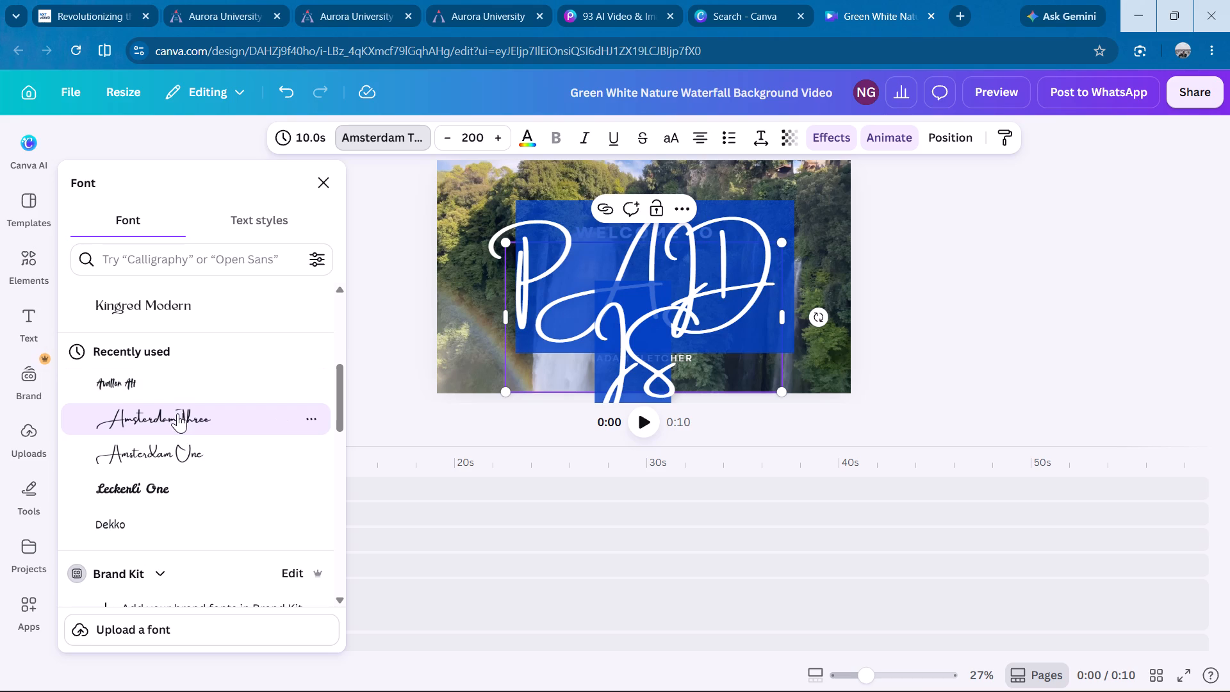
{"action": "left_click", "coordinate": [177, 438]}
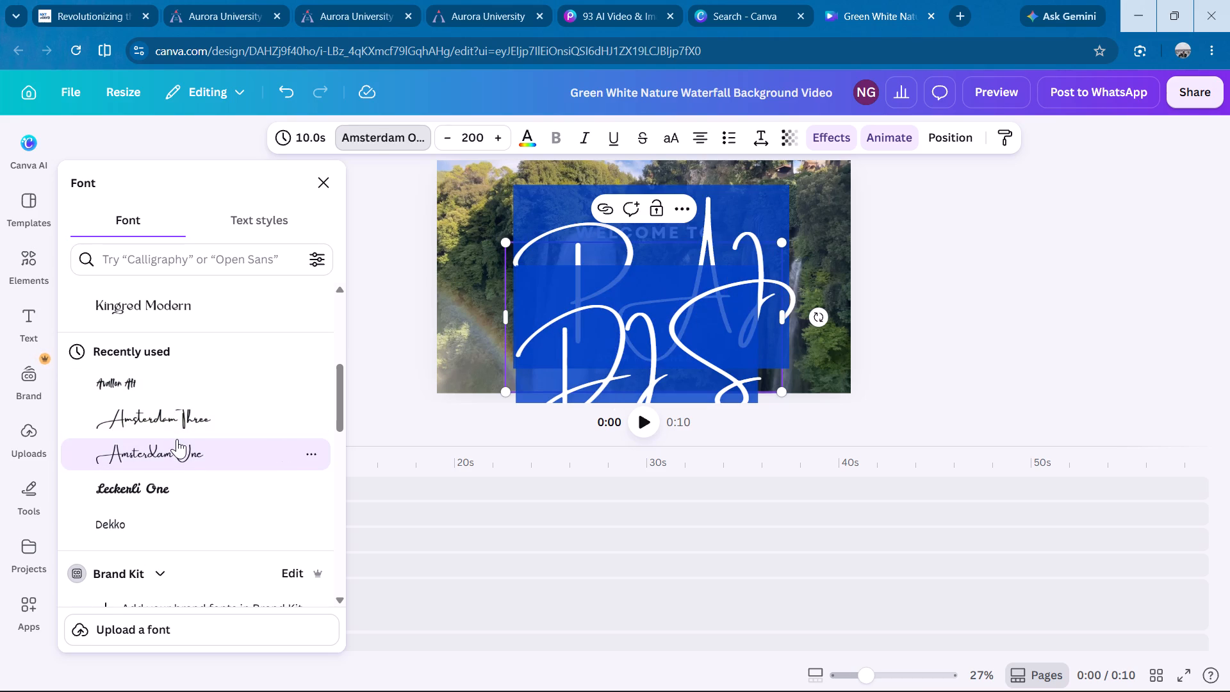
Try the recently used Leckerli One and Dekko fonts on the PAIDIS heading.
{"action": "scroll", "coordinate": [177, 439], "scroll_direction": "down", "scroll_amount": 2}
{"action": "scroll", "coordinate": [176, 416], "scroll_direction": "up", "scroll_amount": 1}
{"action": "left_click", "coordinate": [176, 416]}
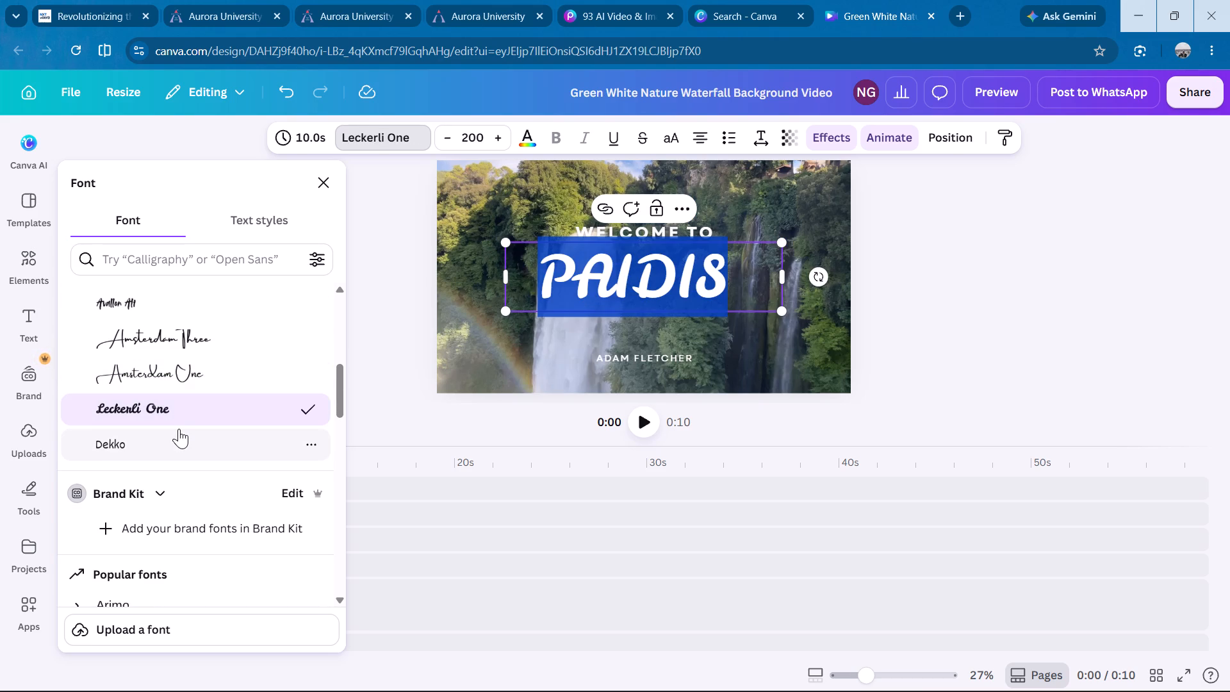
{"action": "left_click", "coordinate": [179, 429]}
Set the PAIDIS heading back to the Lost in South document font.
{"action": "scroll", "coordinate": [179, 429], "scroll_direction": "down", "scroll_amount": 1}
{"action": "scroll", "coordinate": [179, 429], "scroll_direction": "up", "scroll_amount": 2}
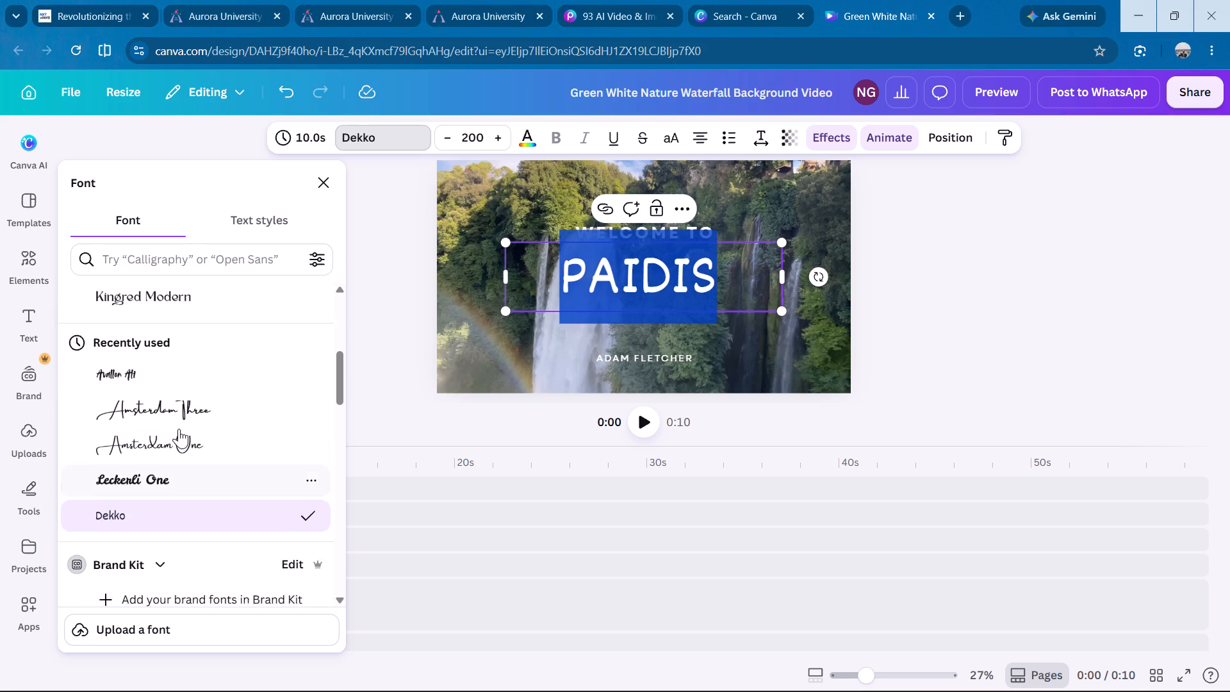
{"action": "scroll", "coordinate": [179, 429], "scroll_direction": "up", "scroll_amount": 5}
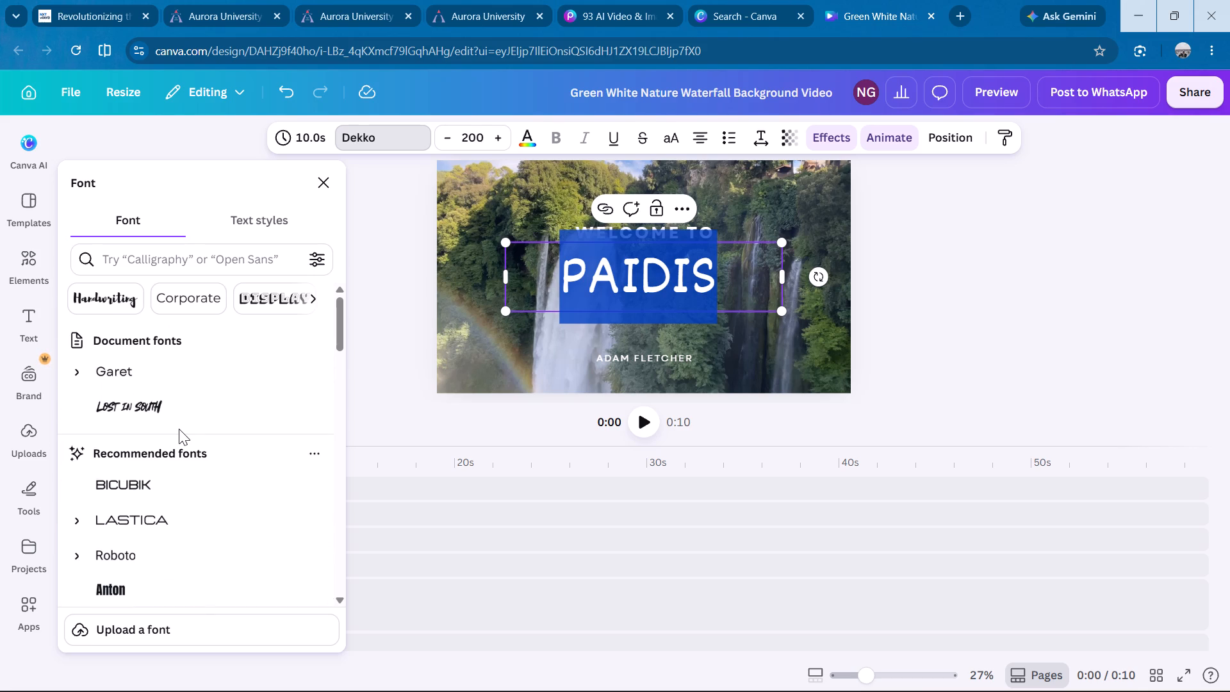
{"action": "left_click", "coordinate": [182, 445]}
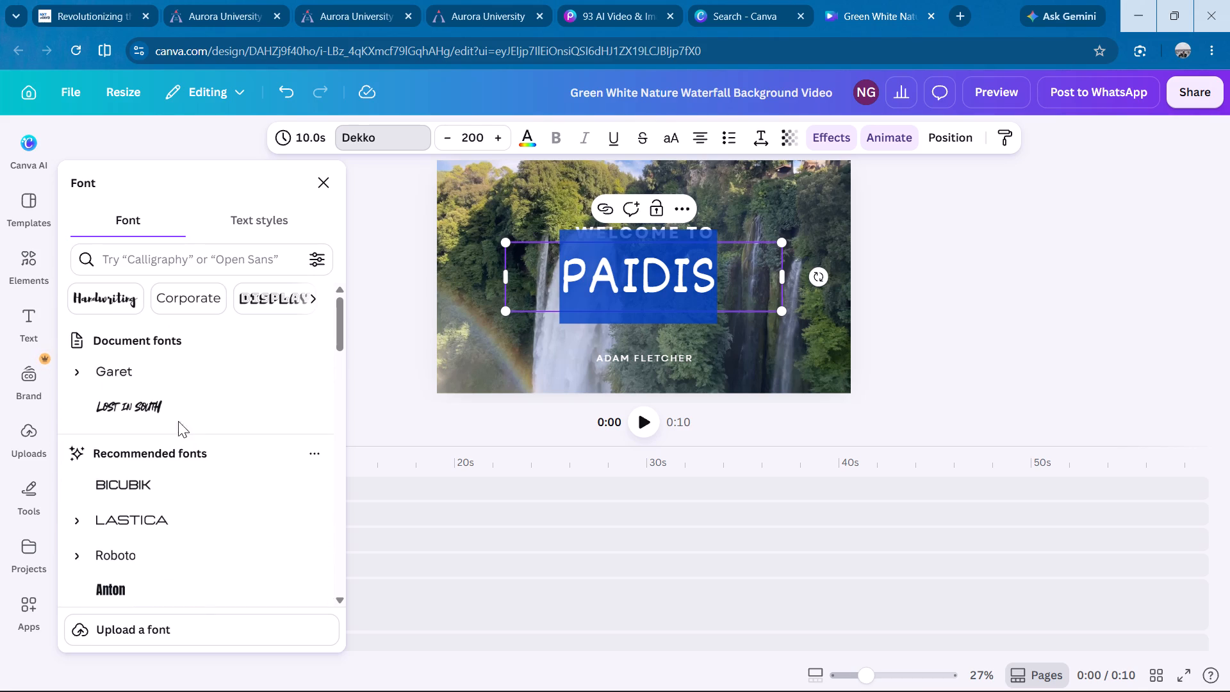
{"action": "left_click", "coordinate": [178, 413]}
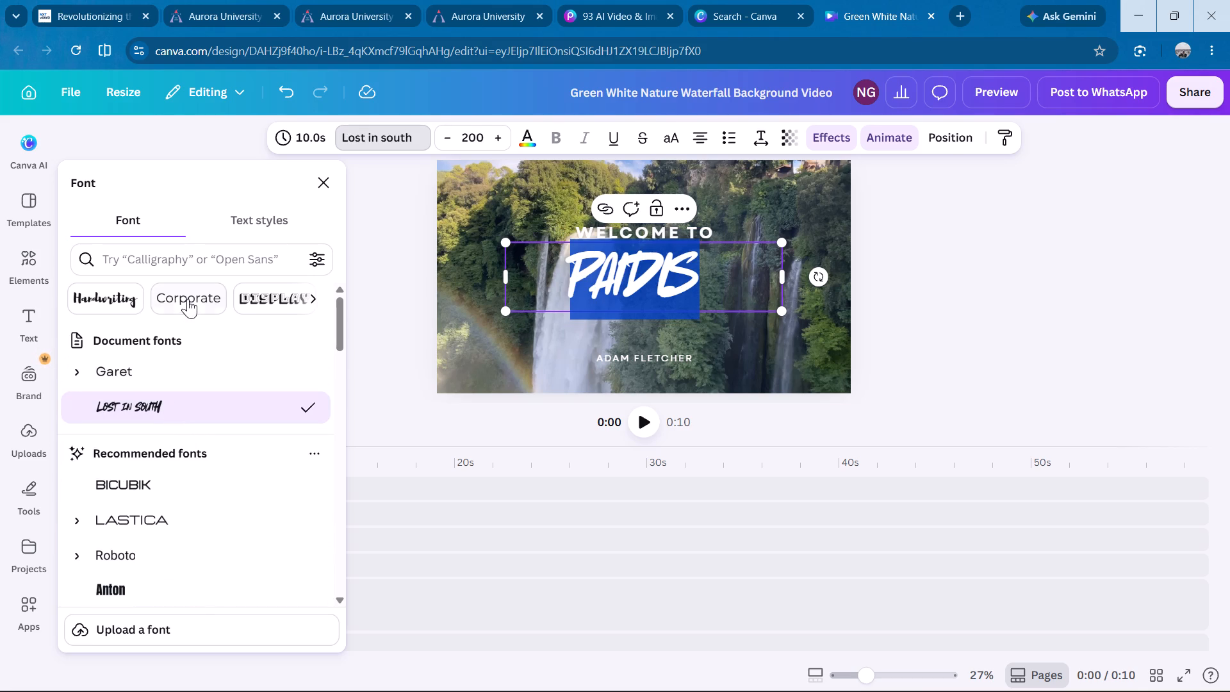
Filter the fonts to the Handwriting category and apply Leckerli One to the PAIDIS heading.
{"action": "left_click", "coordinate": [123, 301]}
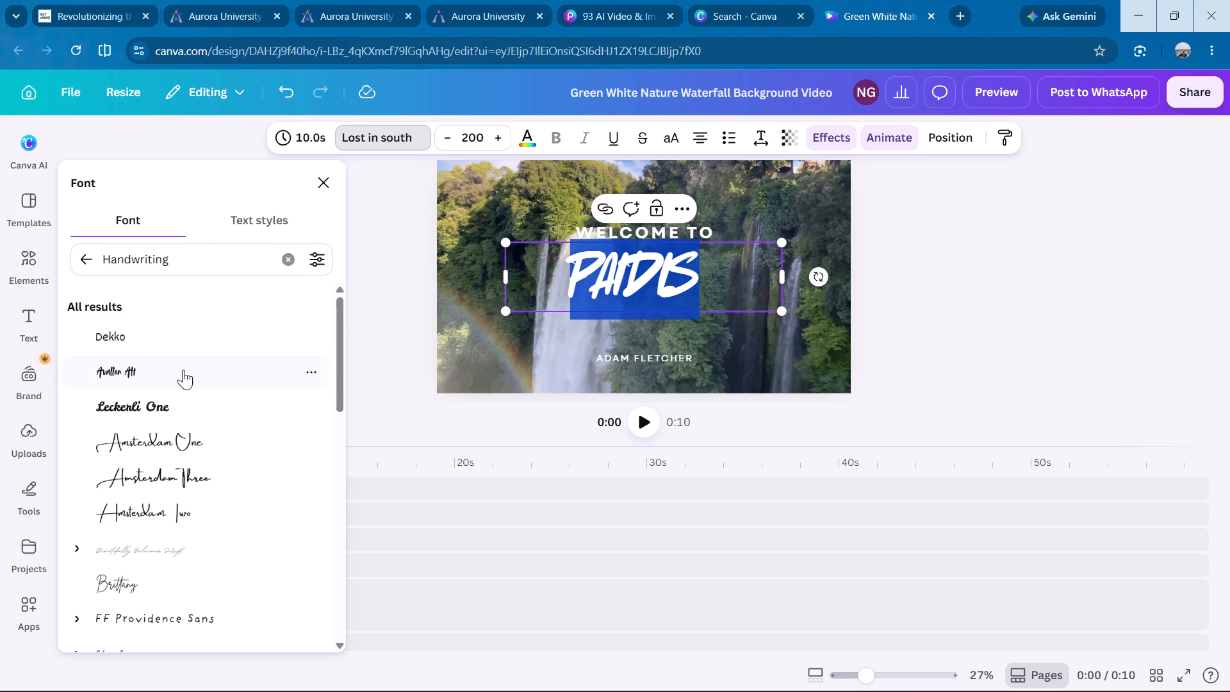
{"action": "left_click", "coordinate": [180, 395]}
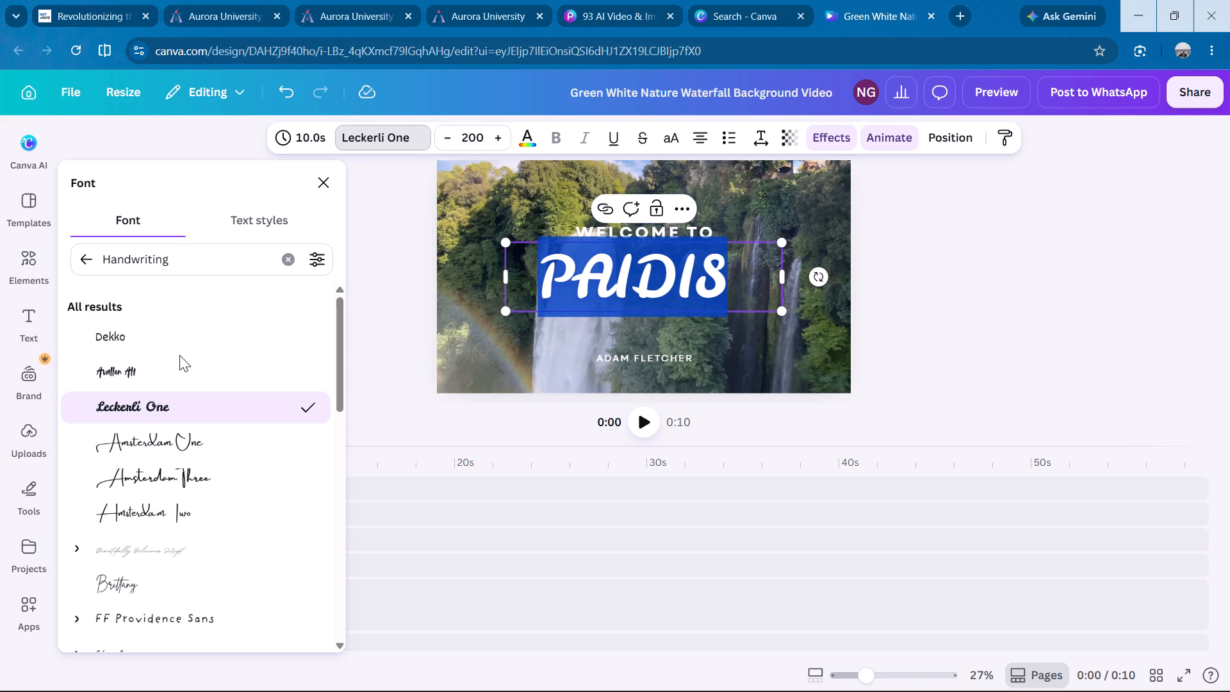
Try the Title, Subtitle and Heading text styles on the PAIDIS heading, settling on the Body style.
{"action": "left_click", "coordinate": [255, 230]}
{"action": "left_click", "coordinate": [149, 387]}
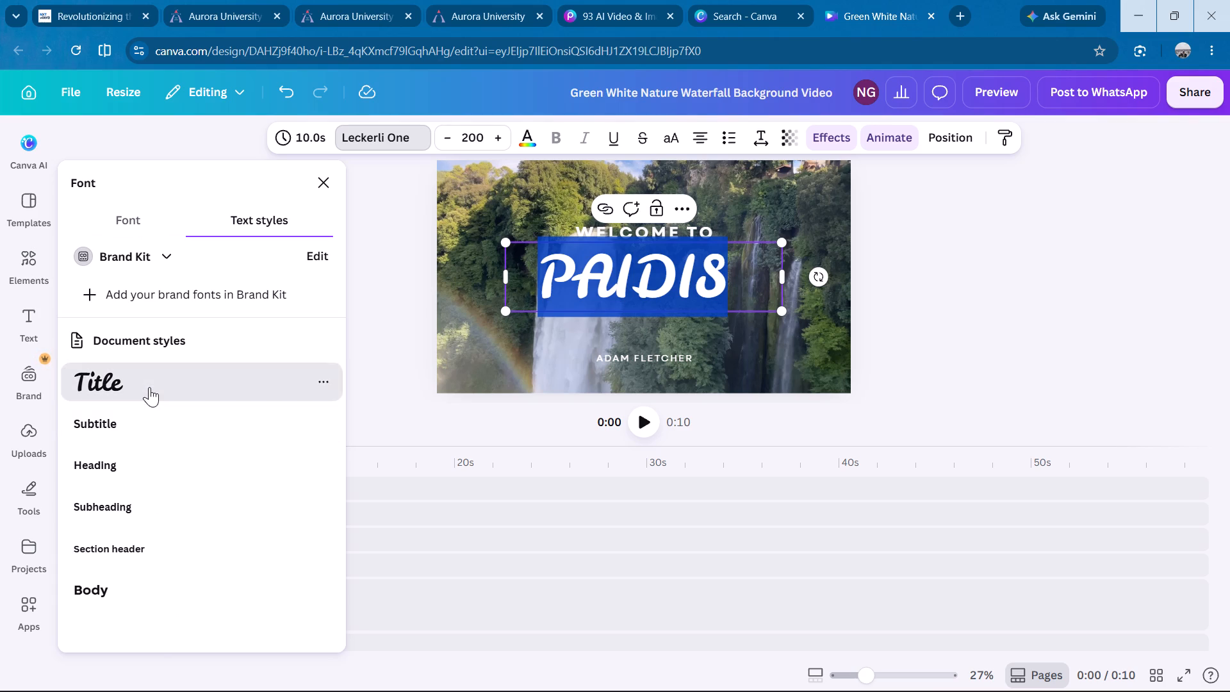
{"action": "left_click", "coordinate": [149, 431]}
{"action": "left_click", "coordinate": [148, 456]}
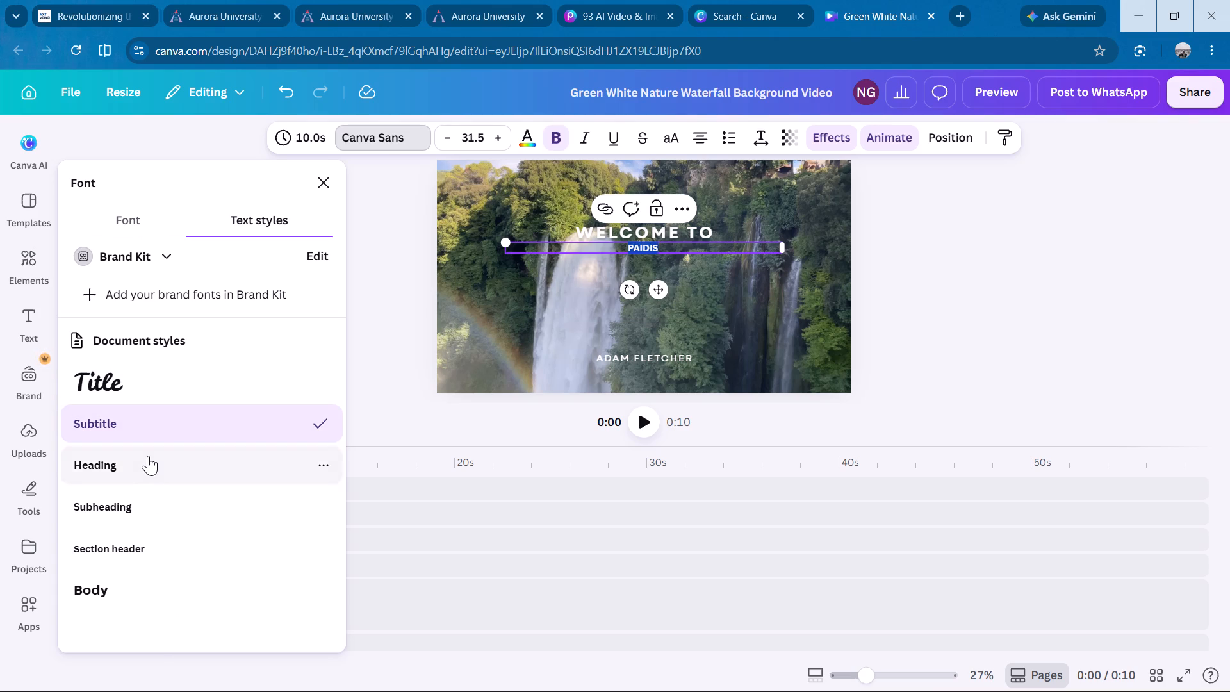
{"action": "left_click", "coordinate": [149, 595]}
{"action": "scroll", "coordinate": [137, 485], "scroll_direction": "down", "scroll_amount": 1}
{"action": "scroll", "coordinate": [137, 485], "scroll_direction": "up", "scroll_amount": 1}
{"action": "scroll", "coordinate": [137, 485], "scroll_direction": "down", "scroll_amount": 1}
{"action": "scroll", "coordinate": [137, 484], "scroll_direction": "up", "scroll_amount": 3}
Replace the Handwriting font filter with the Headings category and apply the Zen Dots font to the PAIDIS heading.
{"action": "left_click", "coordinate": [161, 215]}
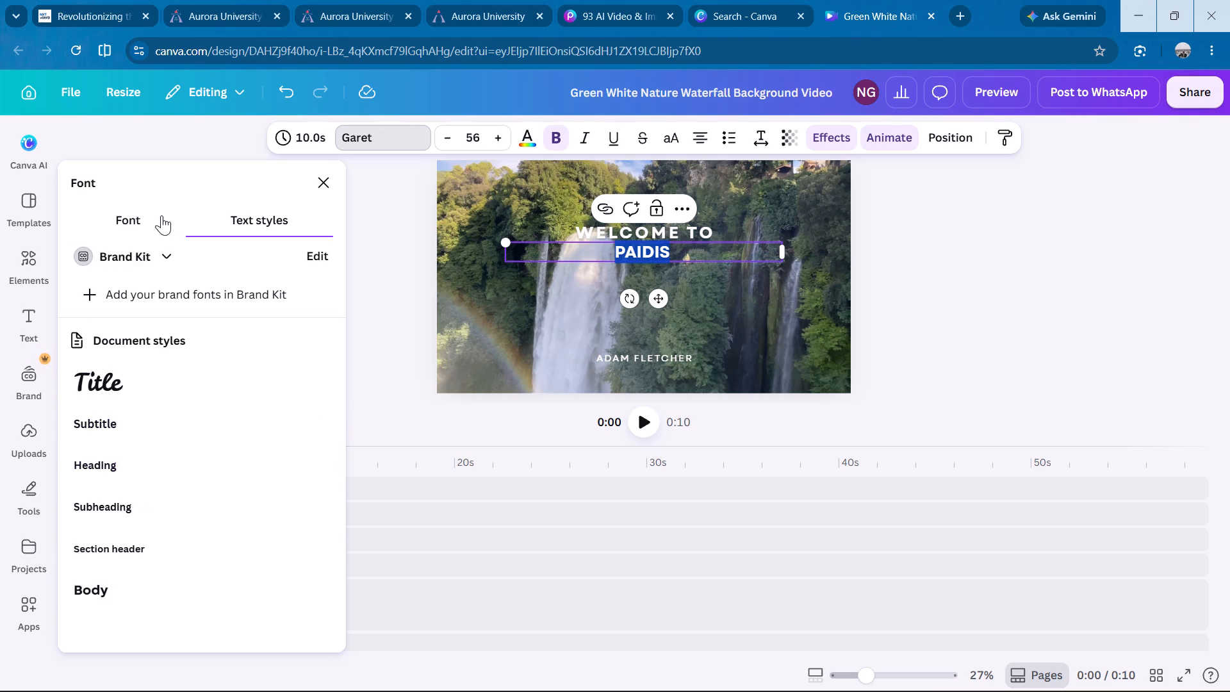
{"action": "scroll", "coordinate": [183, 367], "scroll_direction": "down", "scroll_amount": 1}
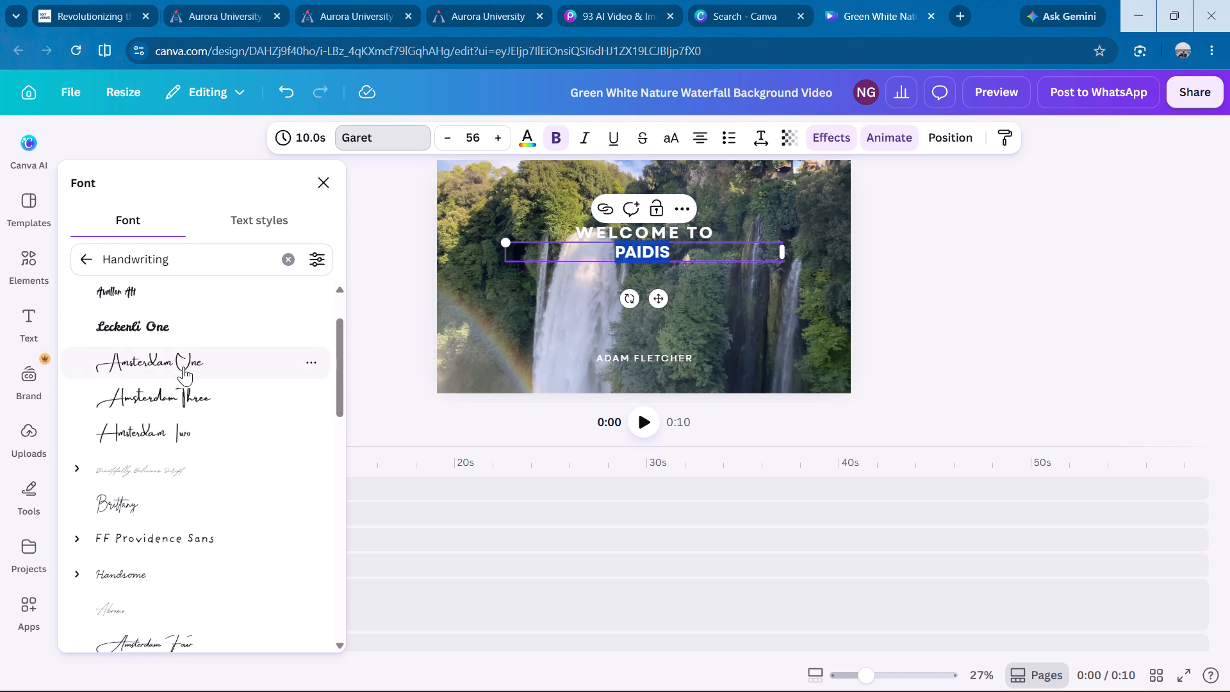
{"action": "scroll", "coordinate": [183, 367], "scroll_direction": "up", "scroll_amount": 1}
{"action": "left_click", "coordinate": [288, 261]}
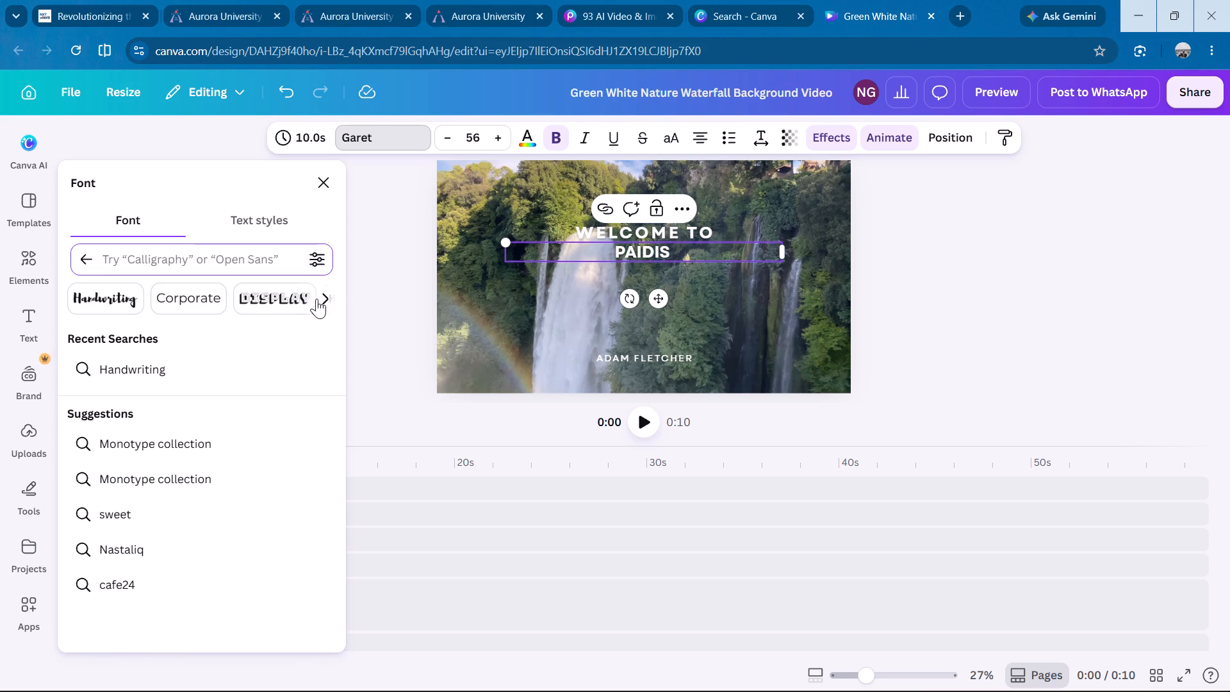
{"action": "left_click", "coordinate": [322, 299]}
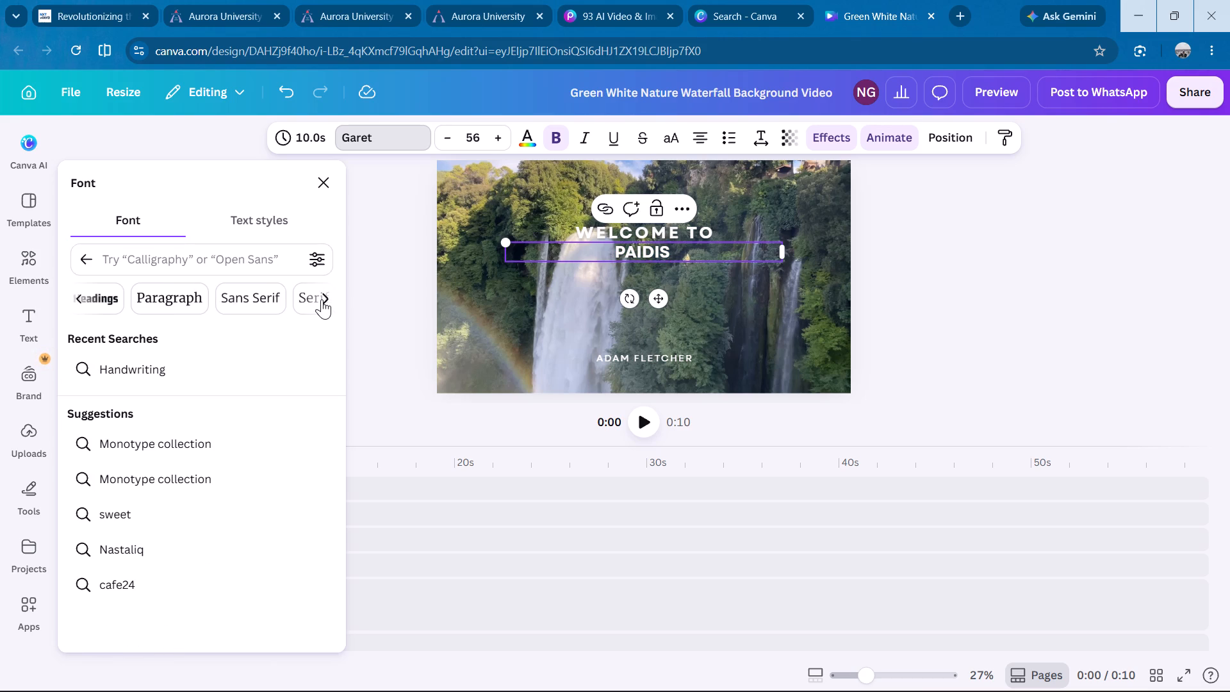
{"action": "left_click", "coordinate": [119, 288]}
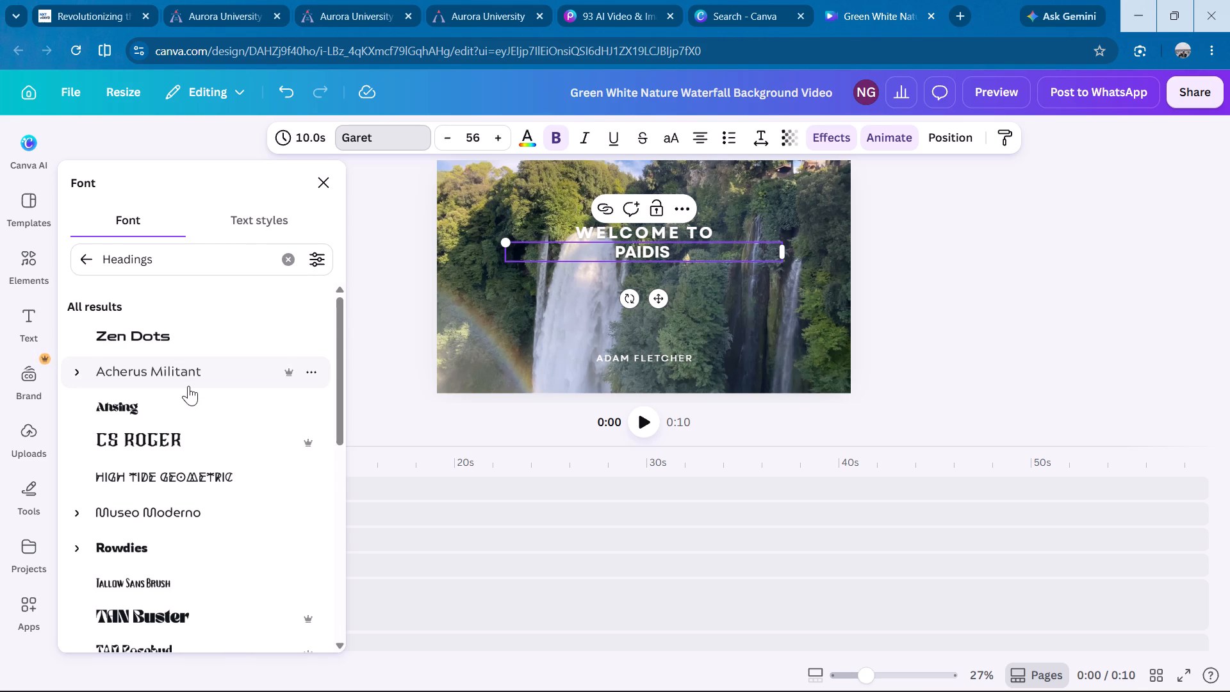
{"action": "left_click", "coordinate": [171, 338]}
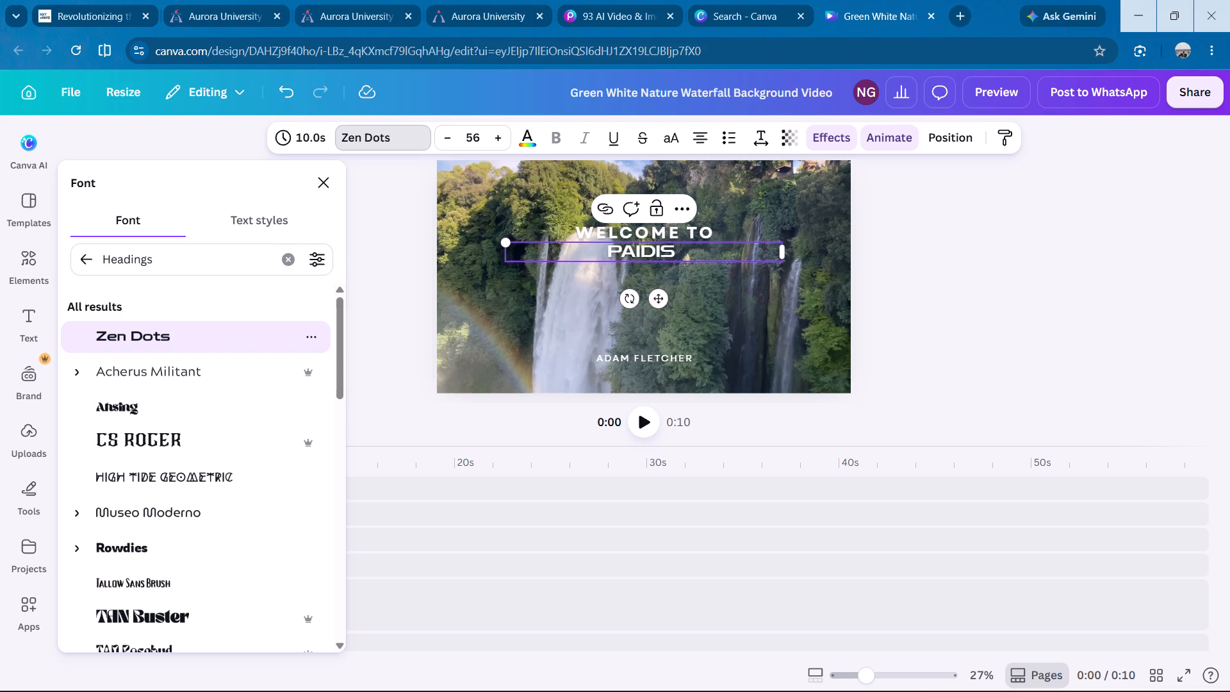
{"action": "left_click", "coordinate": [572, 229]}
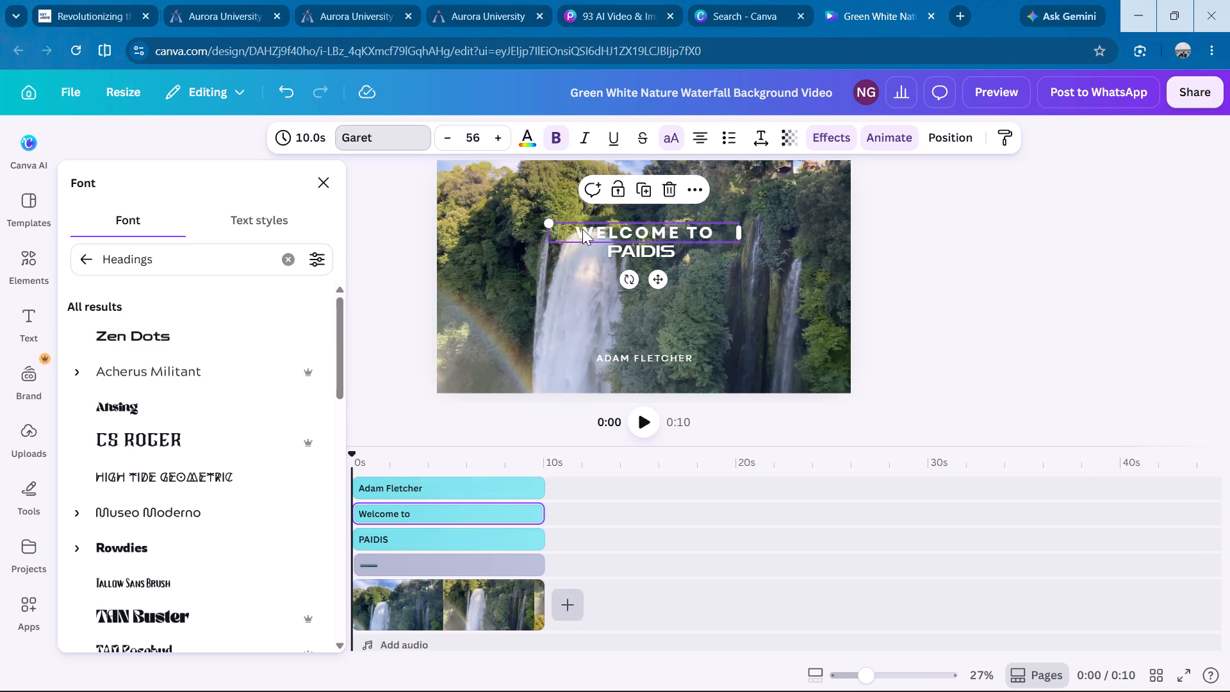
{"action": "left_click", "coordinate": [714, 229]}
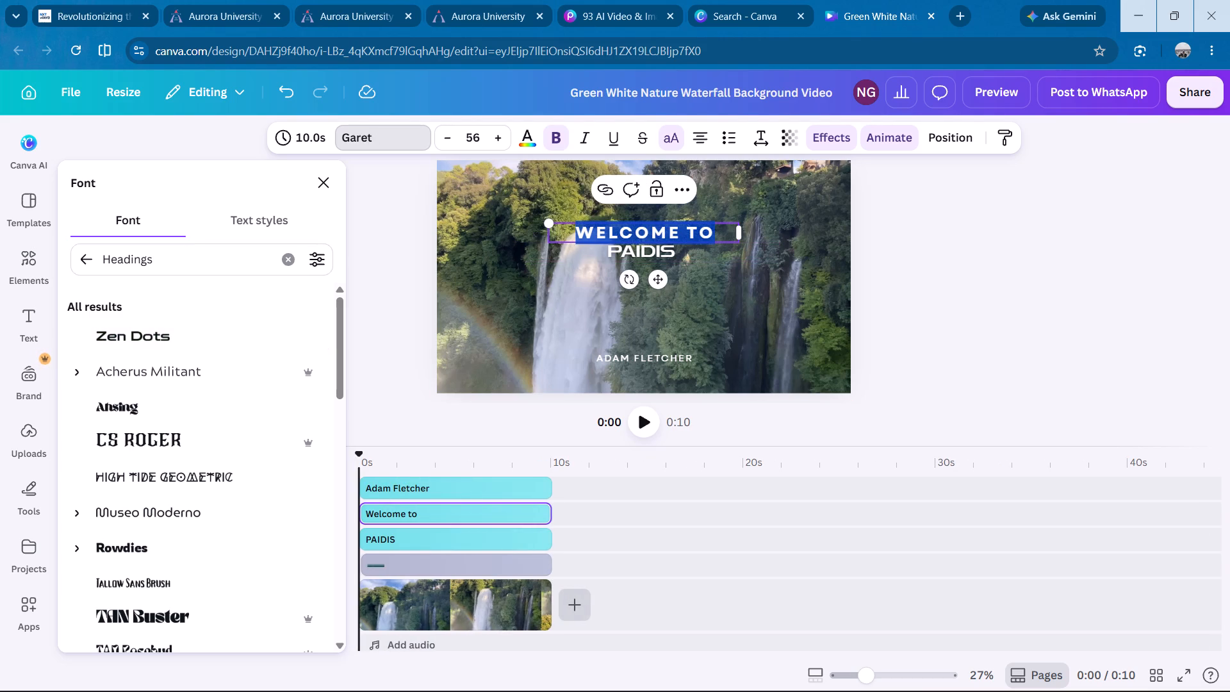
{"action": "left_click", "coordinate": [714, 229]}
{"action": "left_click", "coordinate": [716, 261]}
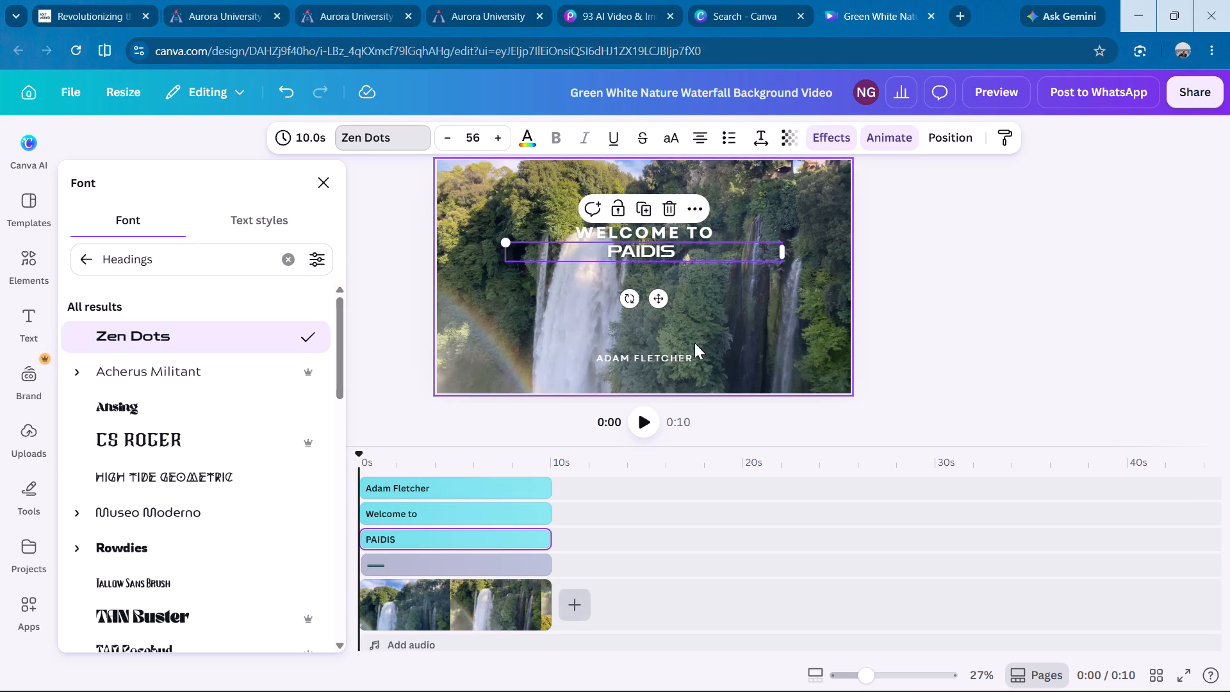
Replace the placeholder name near the bottom of the waterfall video with "Film Director".
{"action": "left_click", "coordinate": [684, 351]}
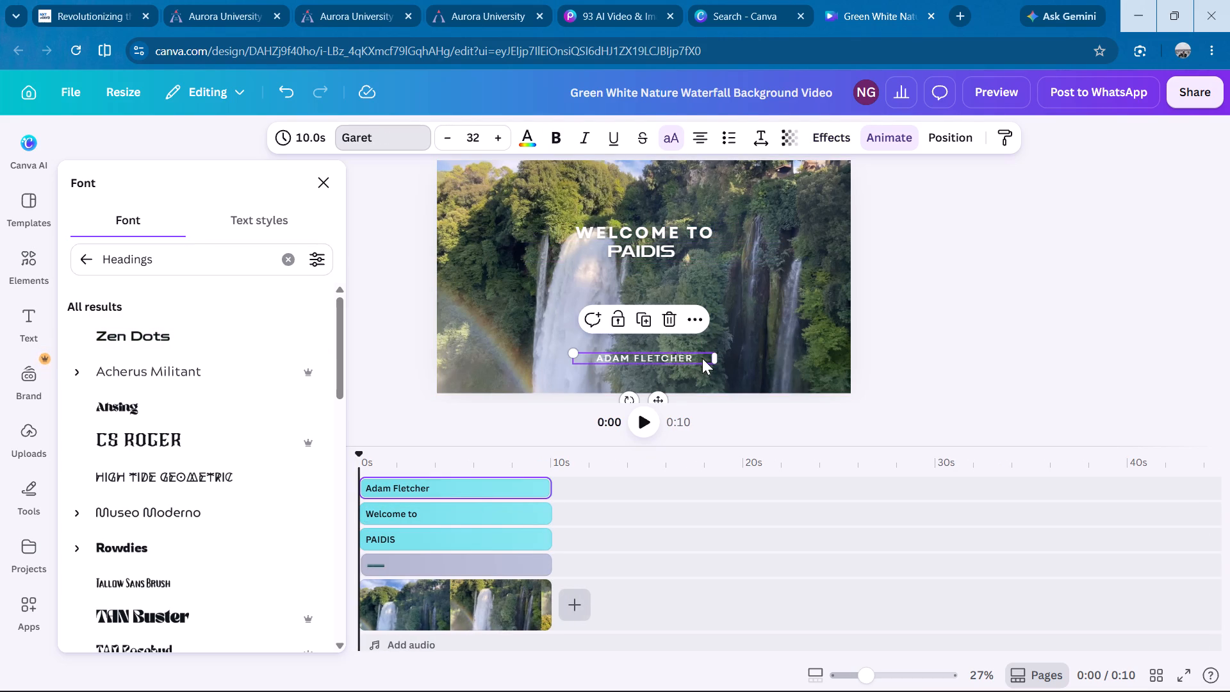
{"action": "double_click", "coordinate": [702, 358]}
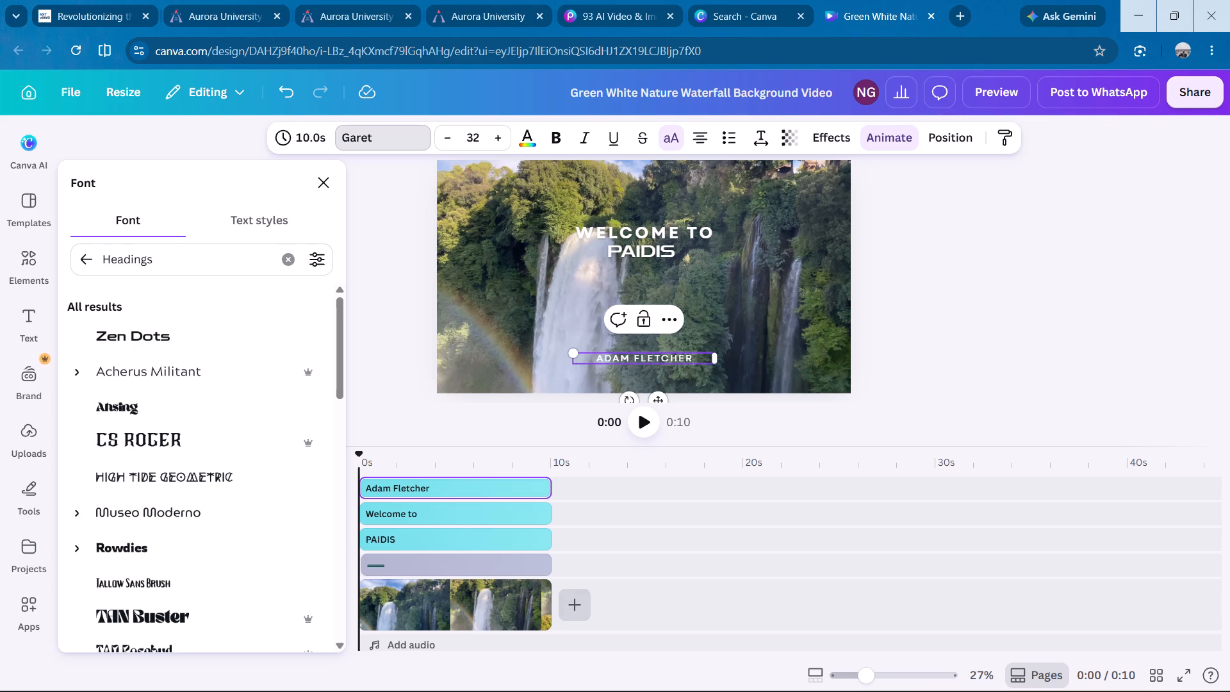
{"action": "key", "text": "BackSpace"}
{"action": "key", "text": "BackSpace"}
{"action": "key", "text": "BackSpace"}
{"action": "key", "text": "BackSpace"}
{"action": "key", "text": "BackSpace"}
{"action": "key", "text": "BackSpace"}
{"action": "key", "text": "BackSpace"}
{"action": "key", "text": "BackSpace"}
{"action": "key", "text": "BackSpace"}
{"action": "key", "text": "BackSpace"}
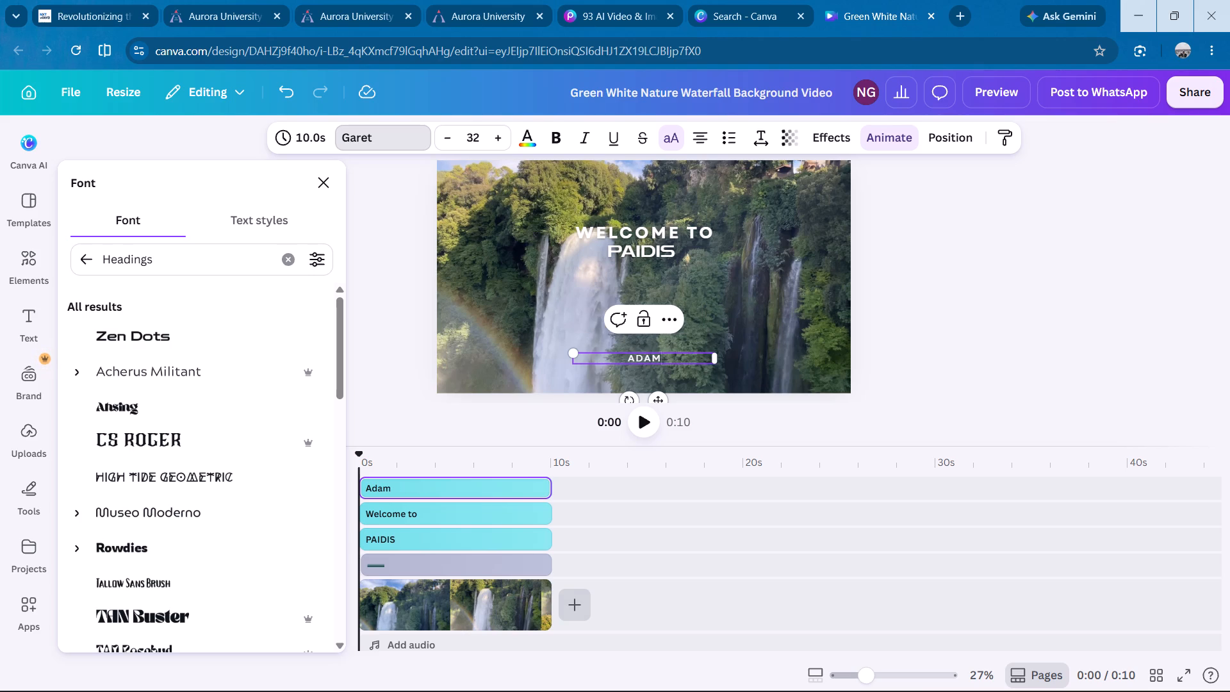
{"action": "key", "text": "BackSpace"}
{"action": "key", "text": "BackSpace"}
{"action": "key", "text": "BackSpace"}
{"action": "type", "text": "lm"}
{"action": "key", "text": "space"}
{"action": "type", "text": "ir"}
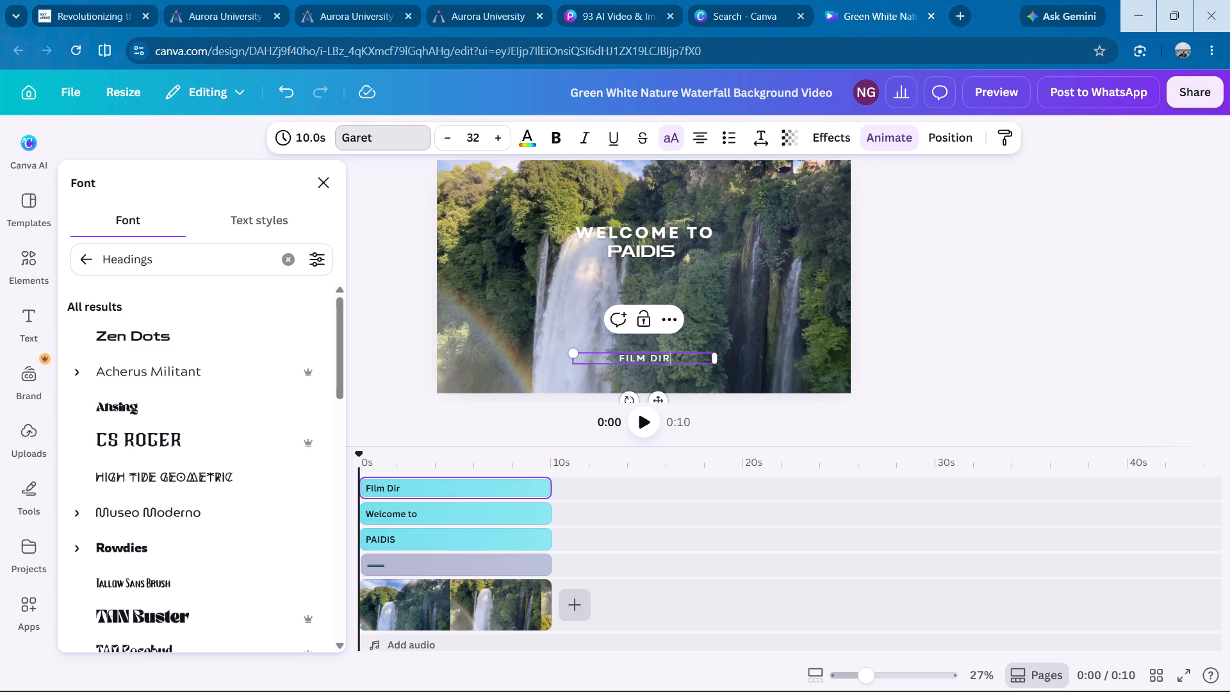
{"action": "type", "text": "ec"}
{"action": "type", "text": "tor"}
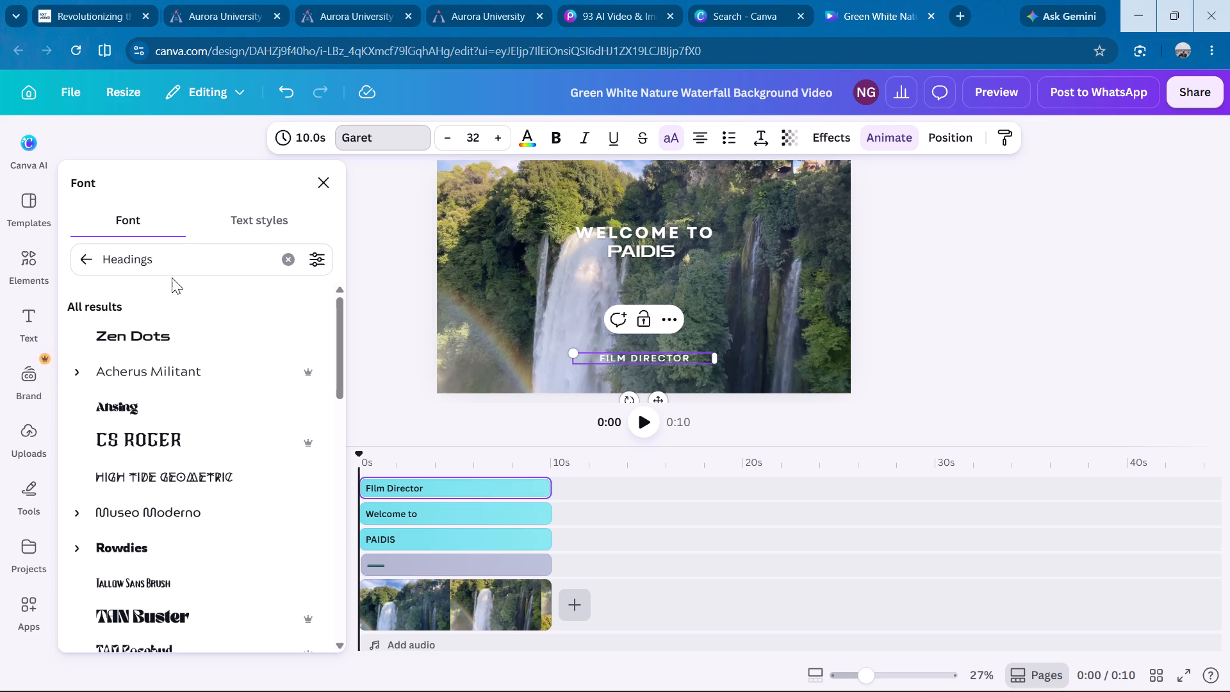
Apply the Ahsing font to the Film Director text.
{"action": "left_click", "coordinate": [177, 413]}
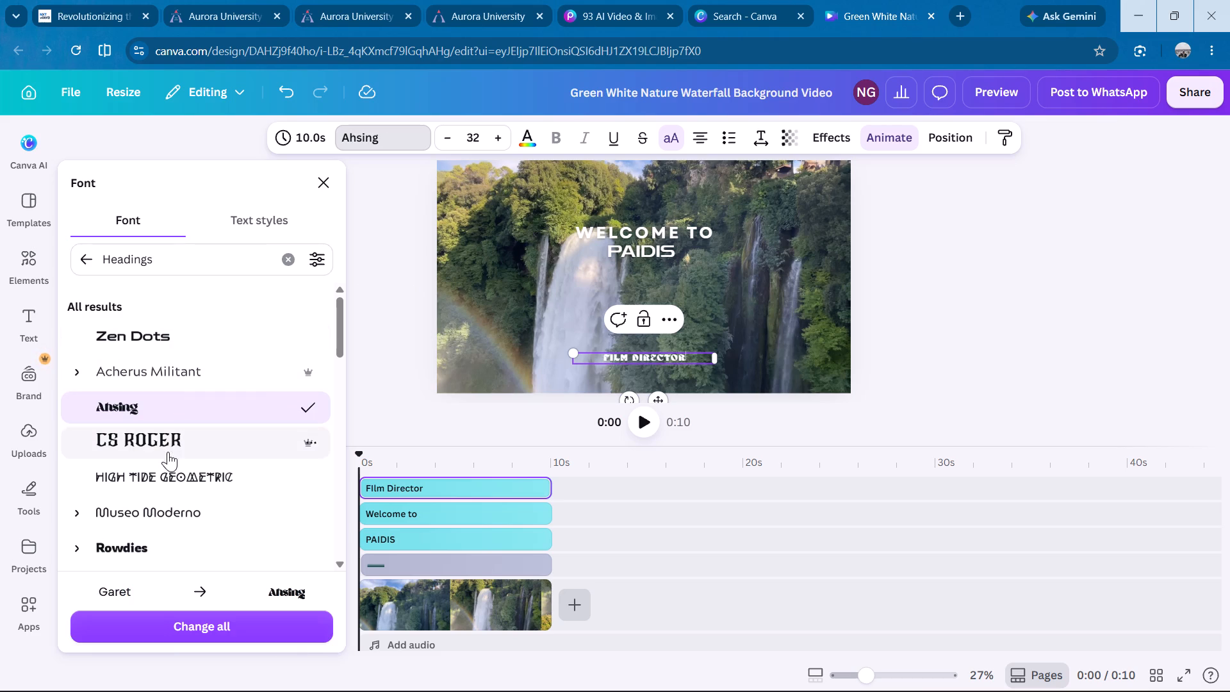
Try the Museo Moderno and Lucidity Expanded fonts on the Film Director text, settling on Code Pro.
{"action": "scroll", "coordinate": [165, 492], "scroll_direction": "down", "scroll_amount": 2}
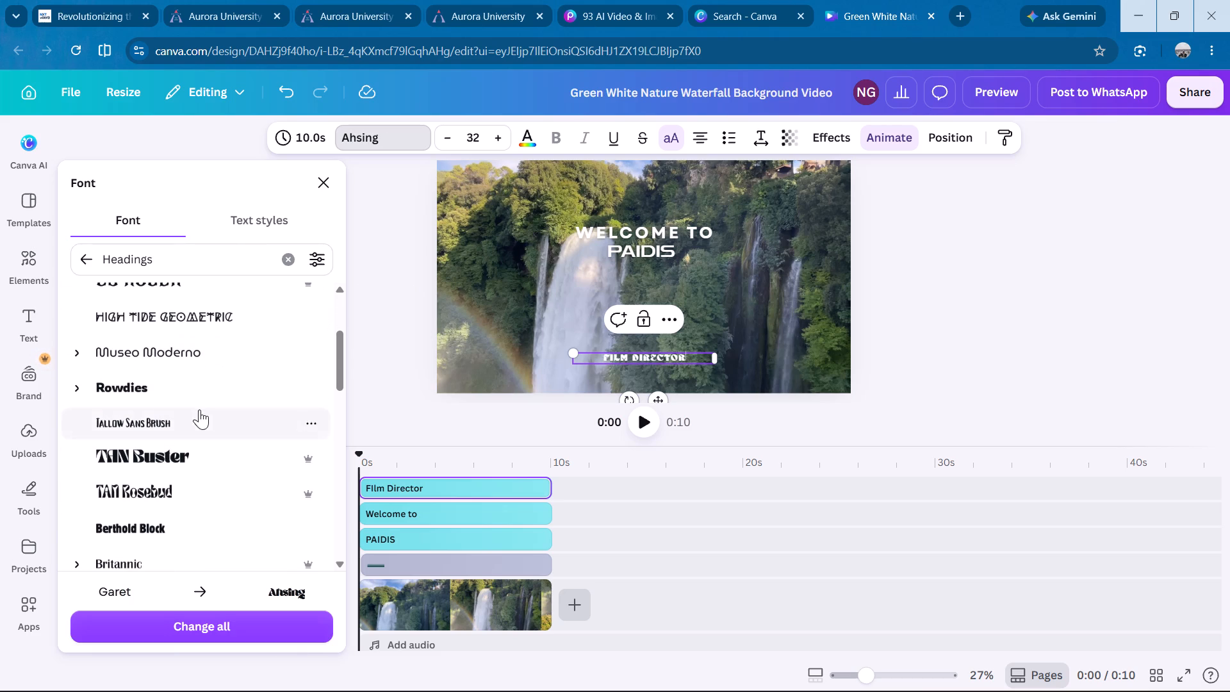
{"action": "left_click", "coordinate": [221, 365]}
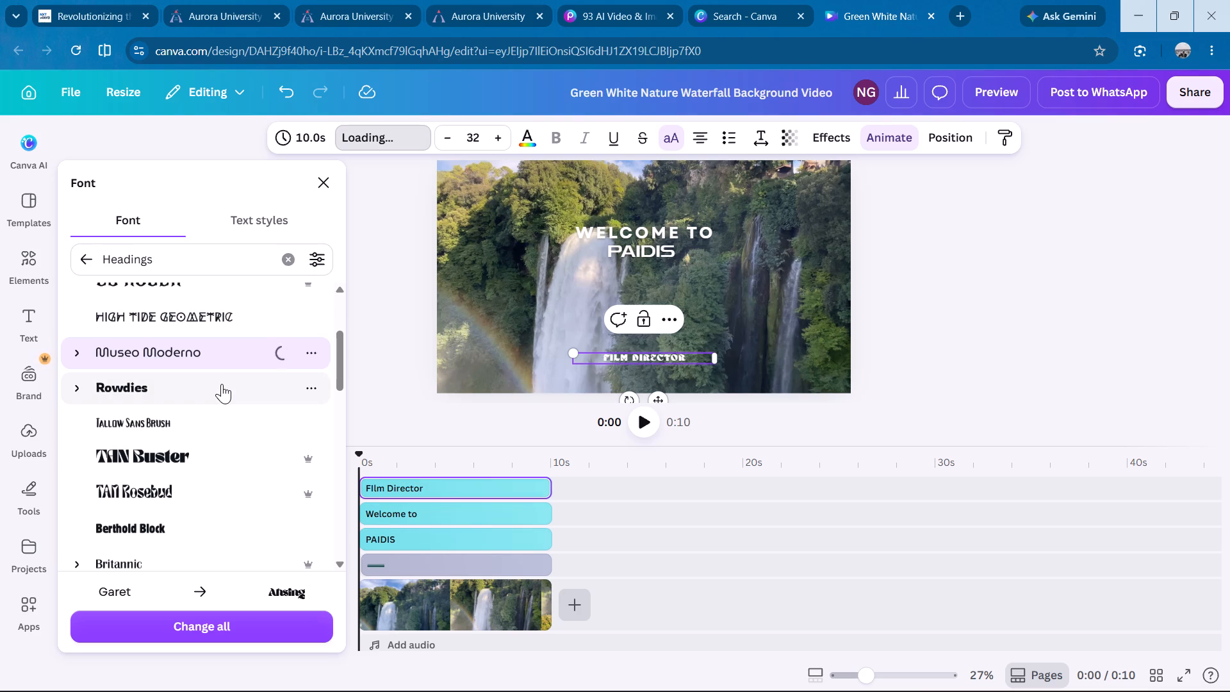
{"action": "scroll", "coordinate": [222, 387], "scroll_direction": "down", "scroll_amount": 3}
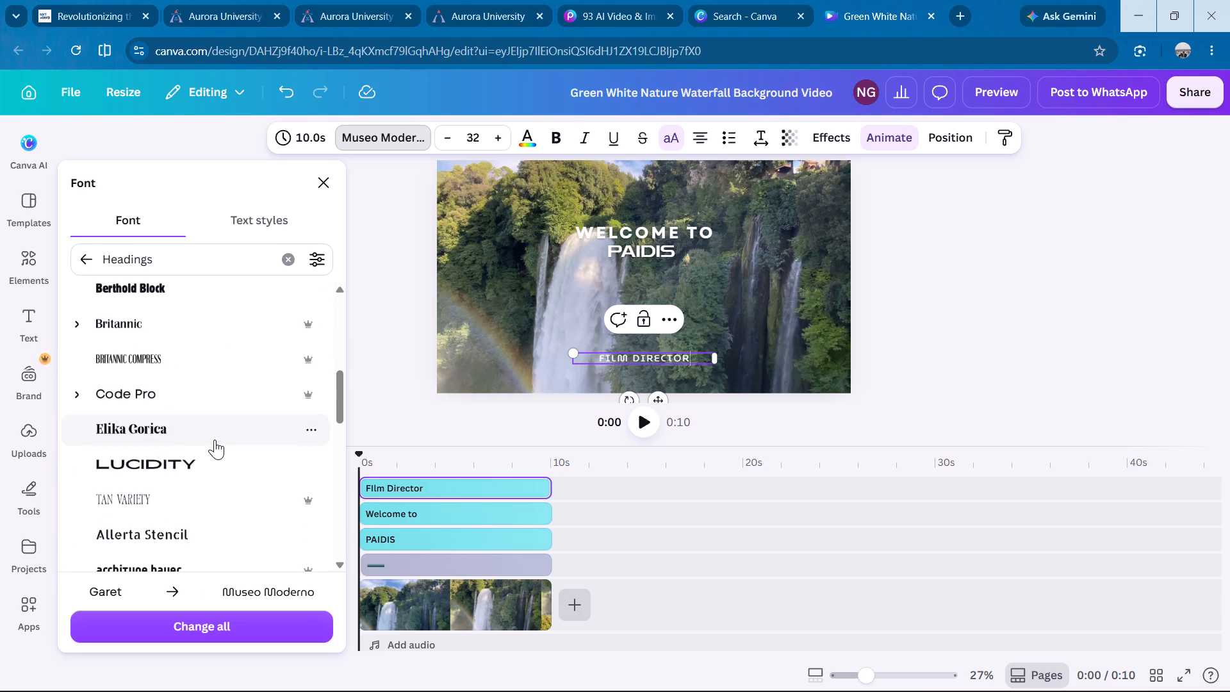
{"action": "left_click", "coordinate": [189, 456]}
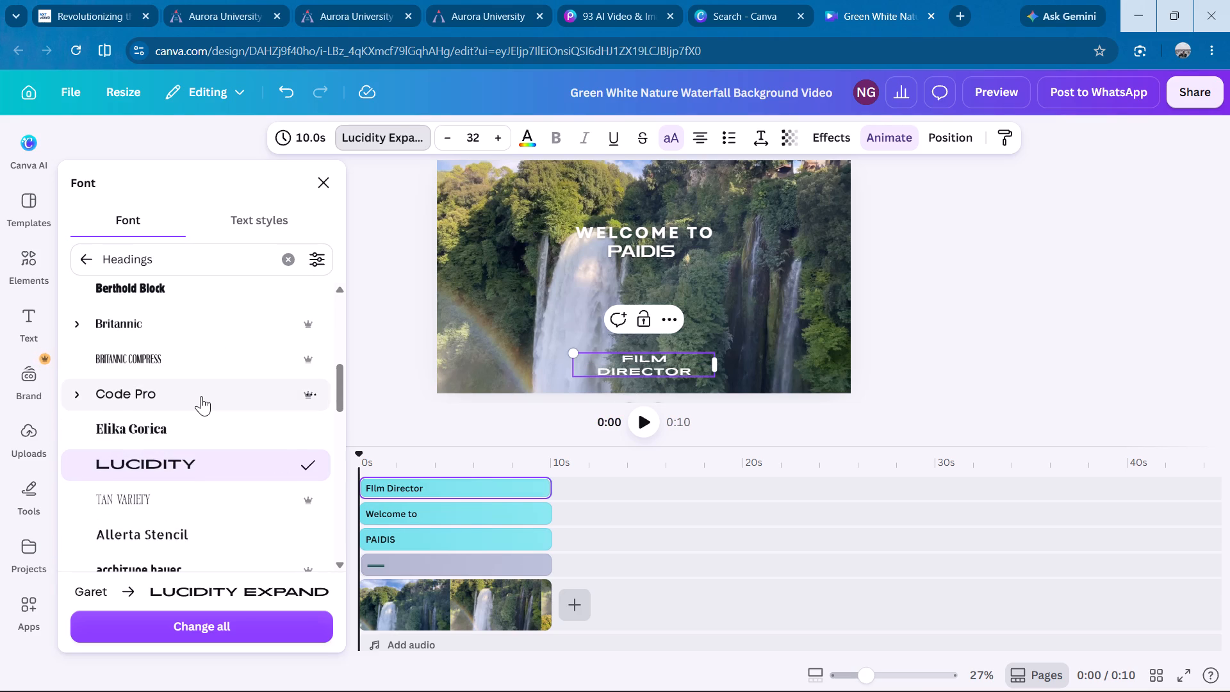
{"action": "scroll", "coordinate": [201, 396], "scroll_direction": "down", "scroll_amount": 1}
{"action": "left_click", "coordinate": [209, 324]}
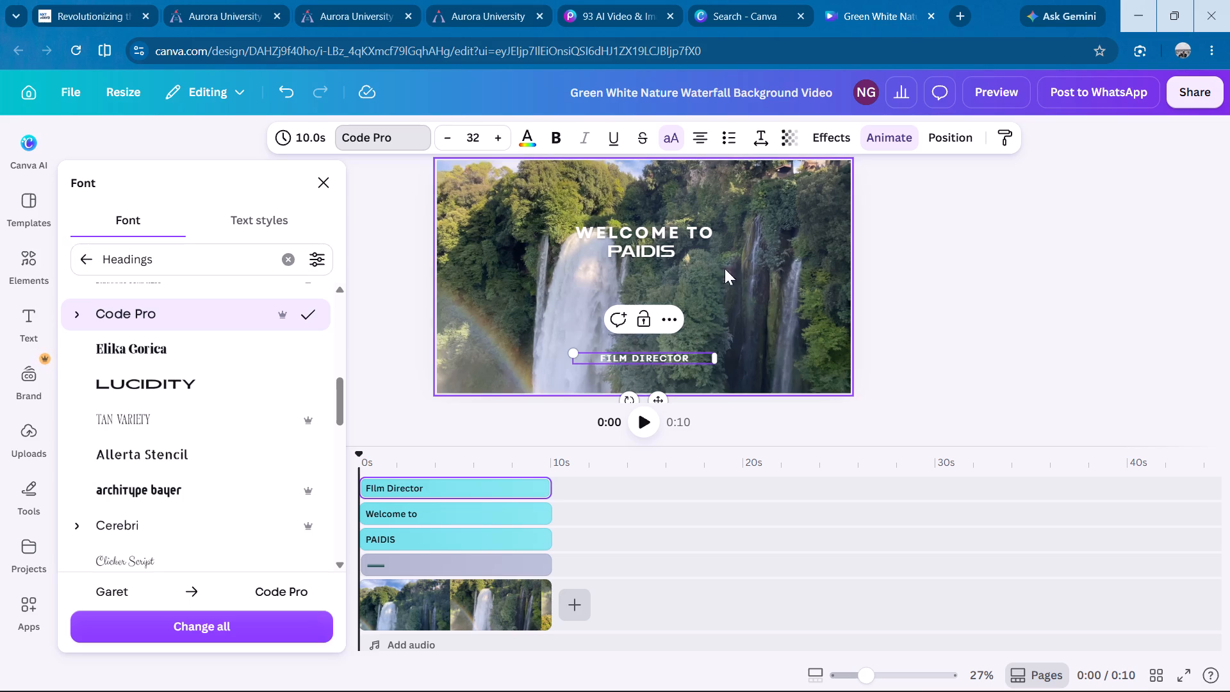
Check the fonts used by the Welcome to, PAIDIS and Film Director texts.
{"action": "left_click", "coordinate": [668, 227]}
{"action": "left_click", "coordinate": [704, 232]}
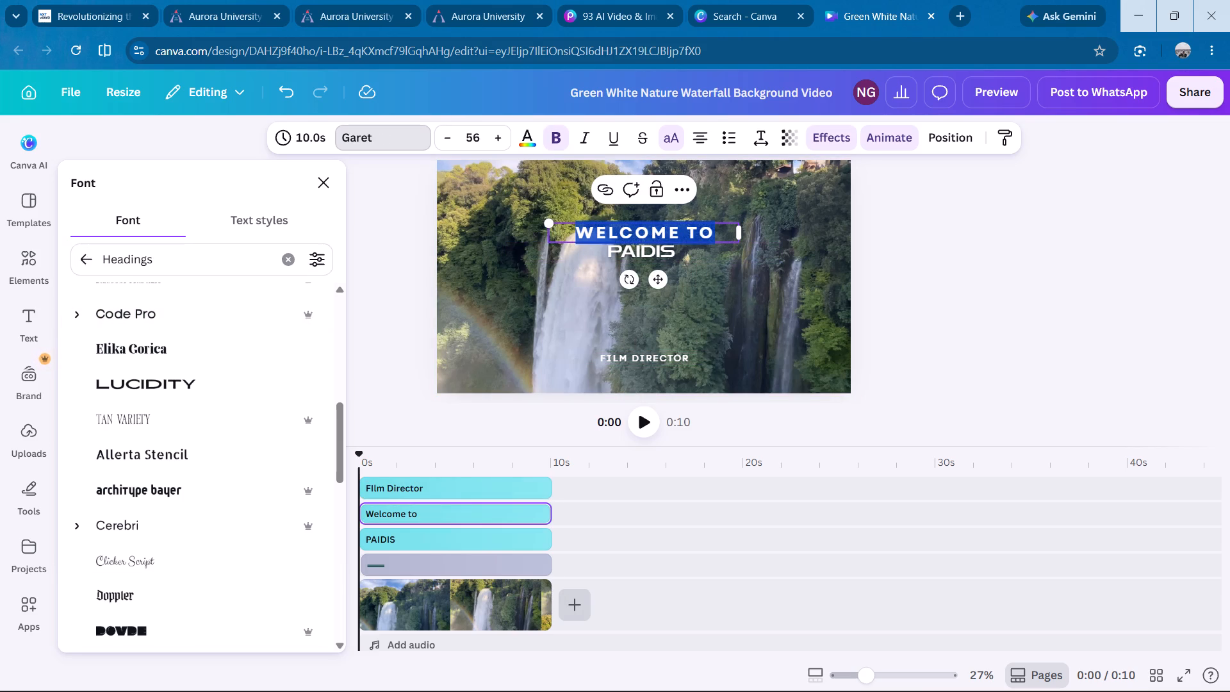
{"action": "left_click", "coordinate": [712, 232]}
{"action": "left_click", "coordinate": [710, 257]}
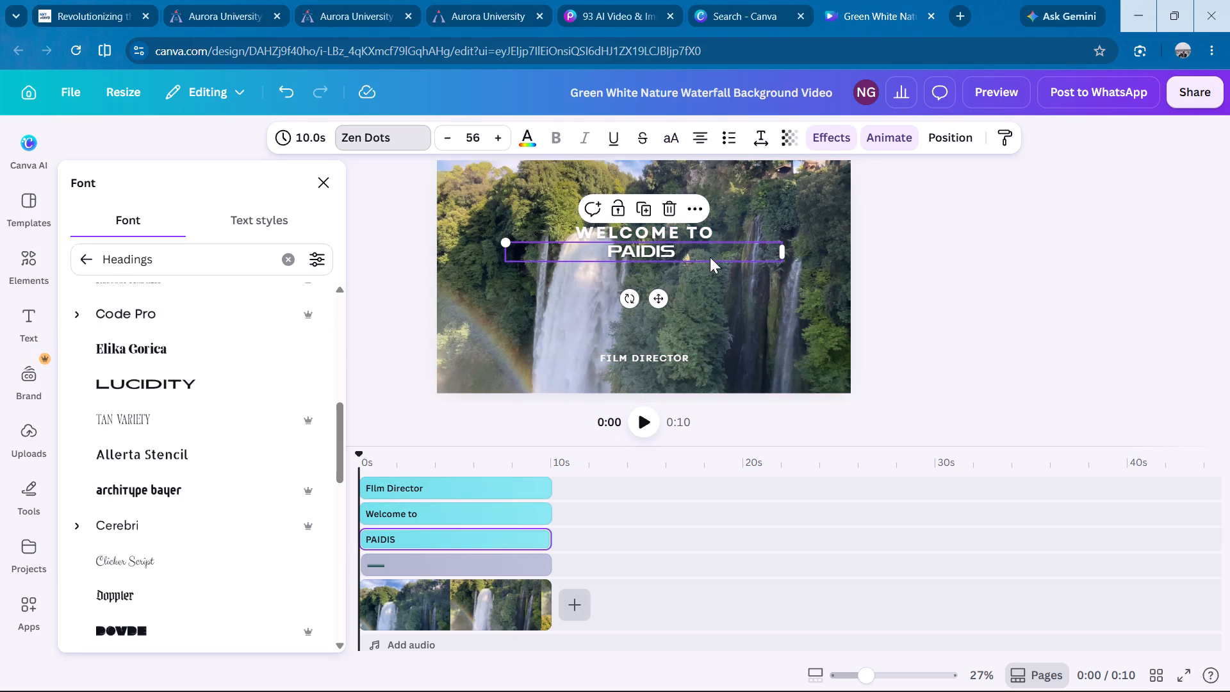
{"action": "left_click", "coordinate": [683, 354]}
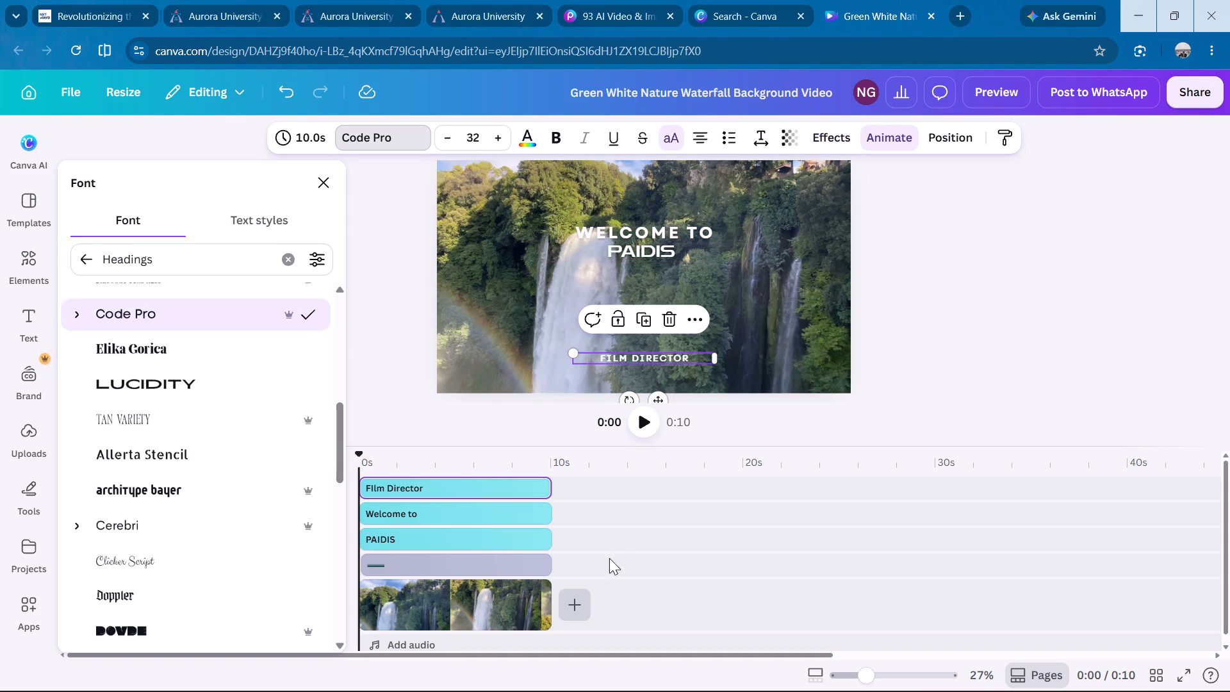
Open the animation options for the waterfall clip and look through the Featured and Reveal effects.
{"action": "left_click", "coordinate": [495, 609]}
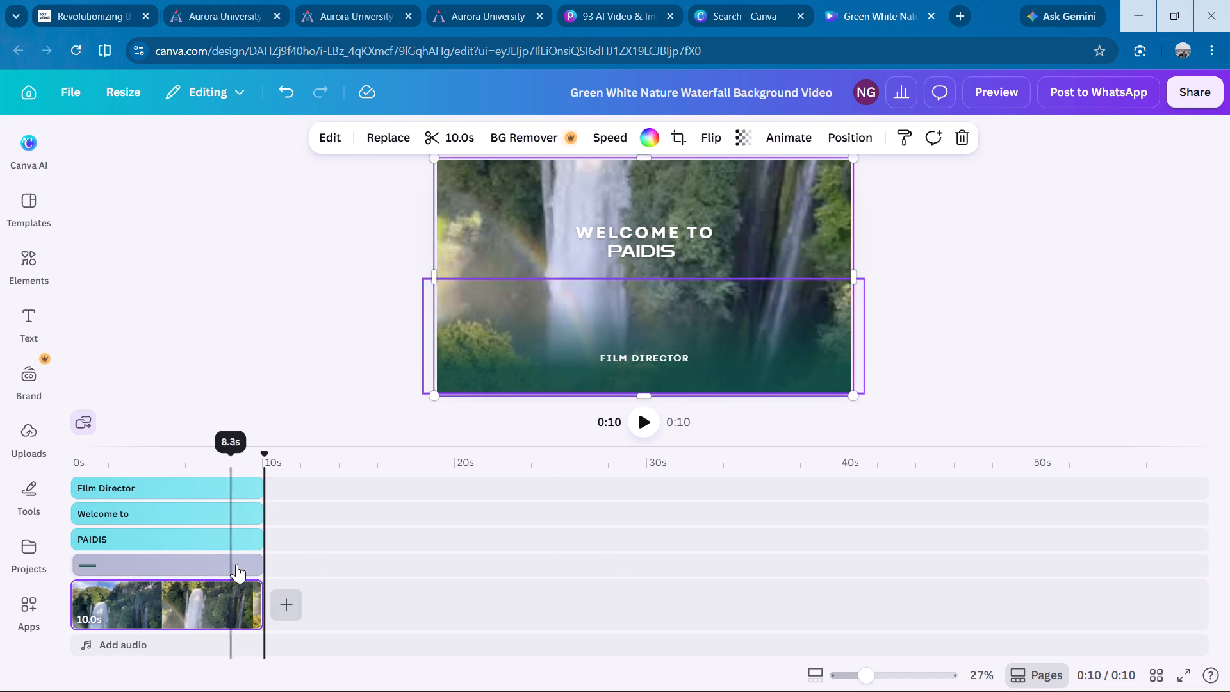
{"action": "left_click", "coordinate": [120, 597]}
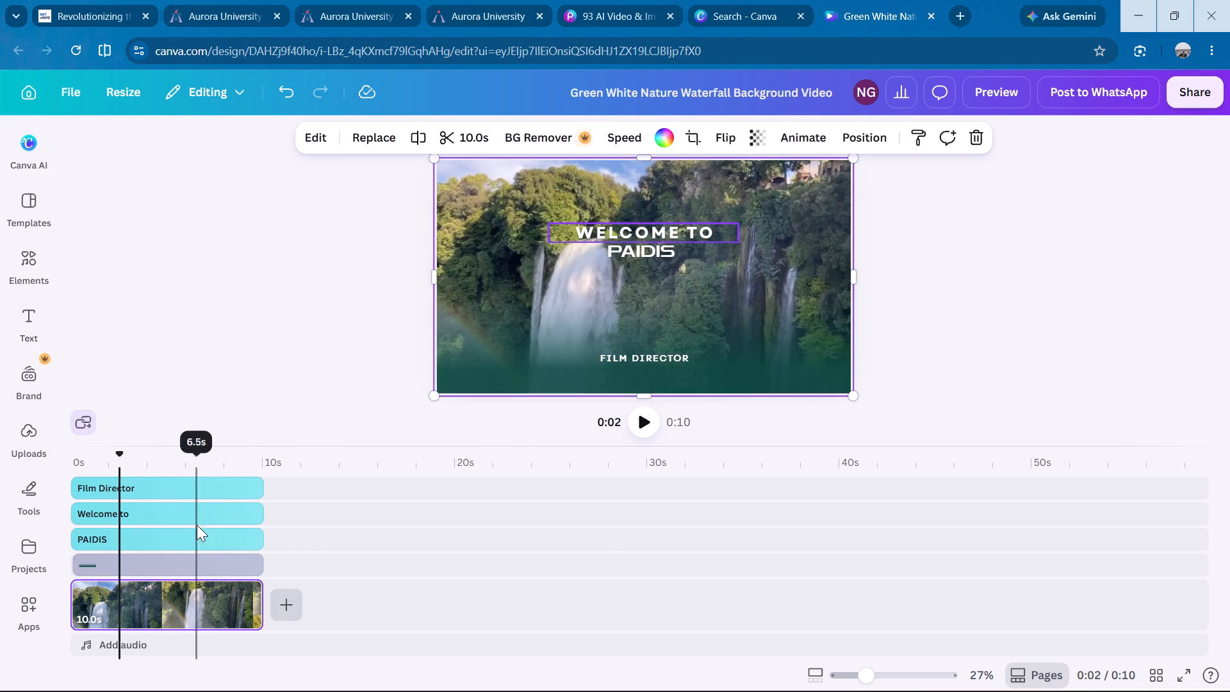
{"action": "left_click", "coordinate": [163, 593]}
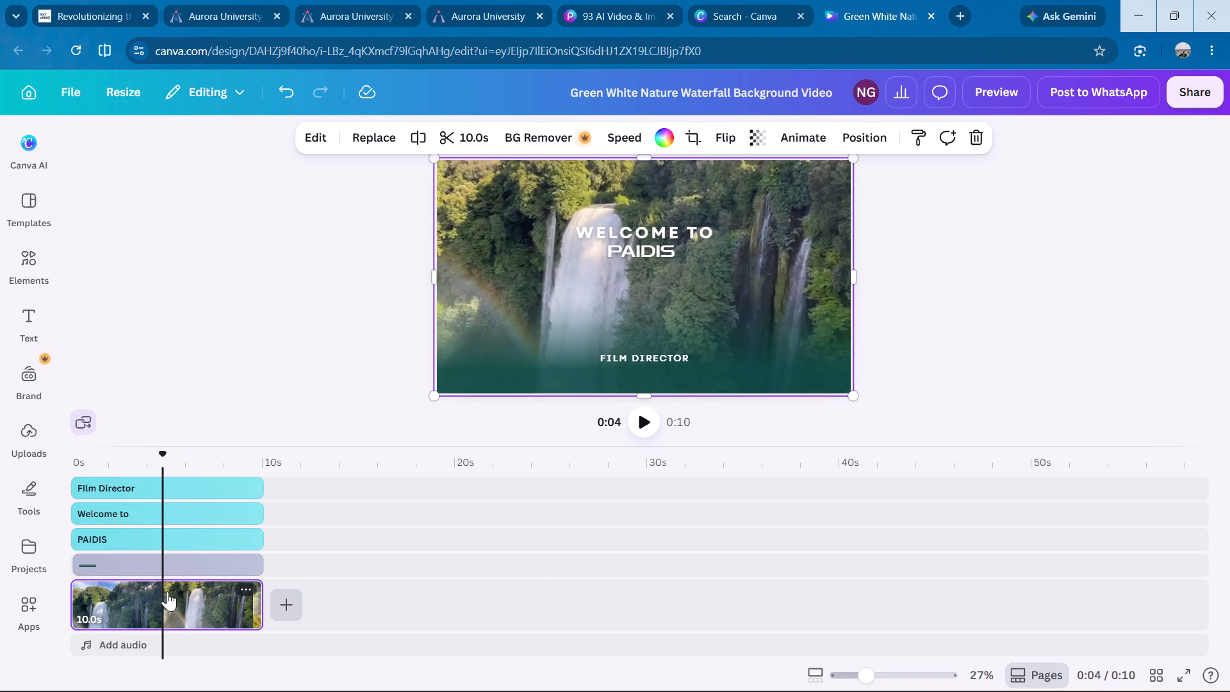
{"action": "left_click", "coordinate": [808, 143]}
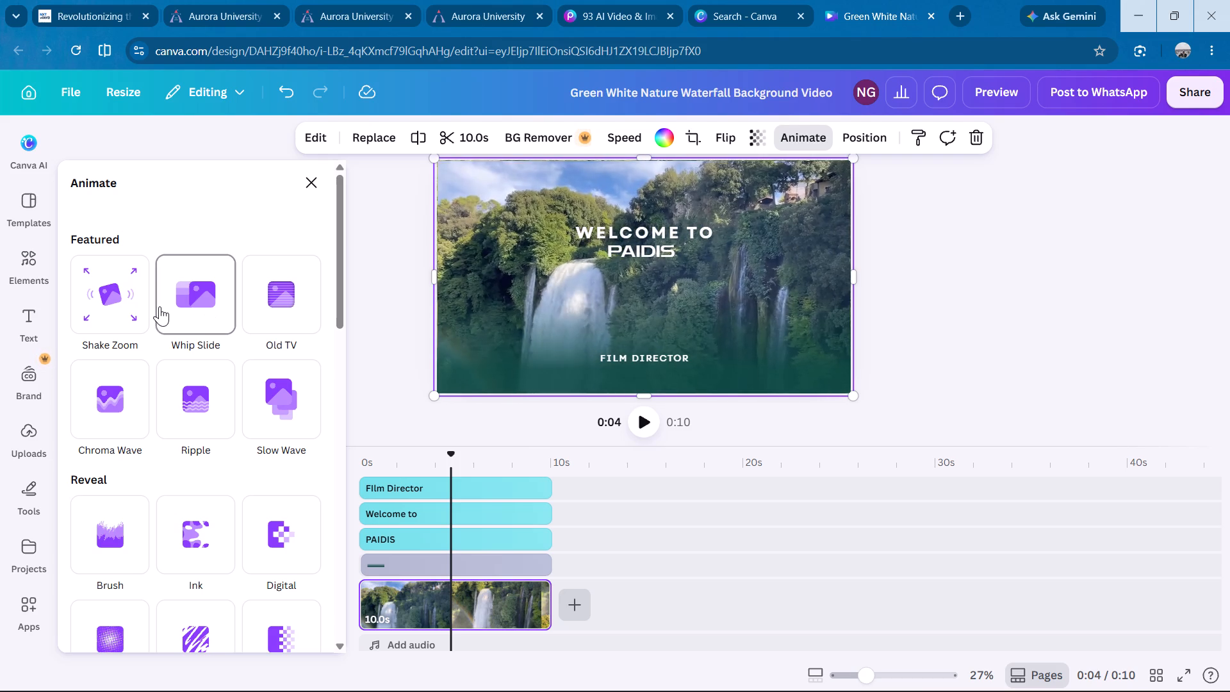
{"action": "scroll", "coordinate": [160, 306], "scroll_direction": "down", "scroll_amount": 2}
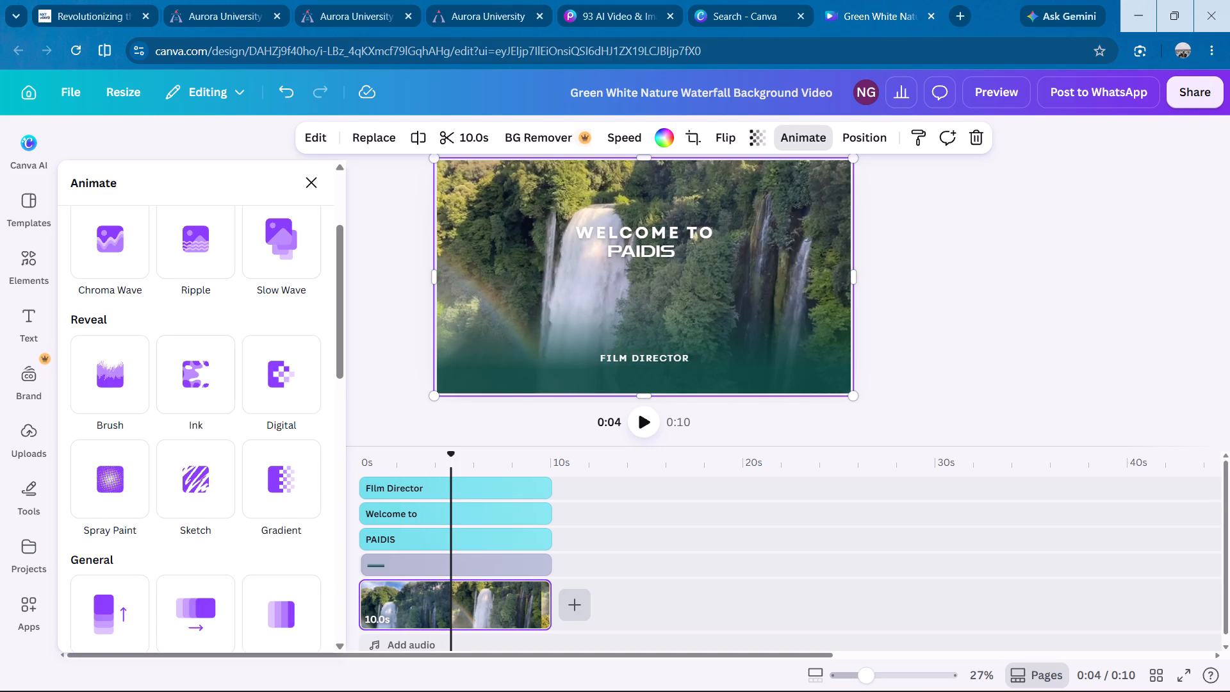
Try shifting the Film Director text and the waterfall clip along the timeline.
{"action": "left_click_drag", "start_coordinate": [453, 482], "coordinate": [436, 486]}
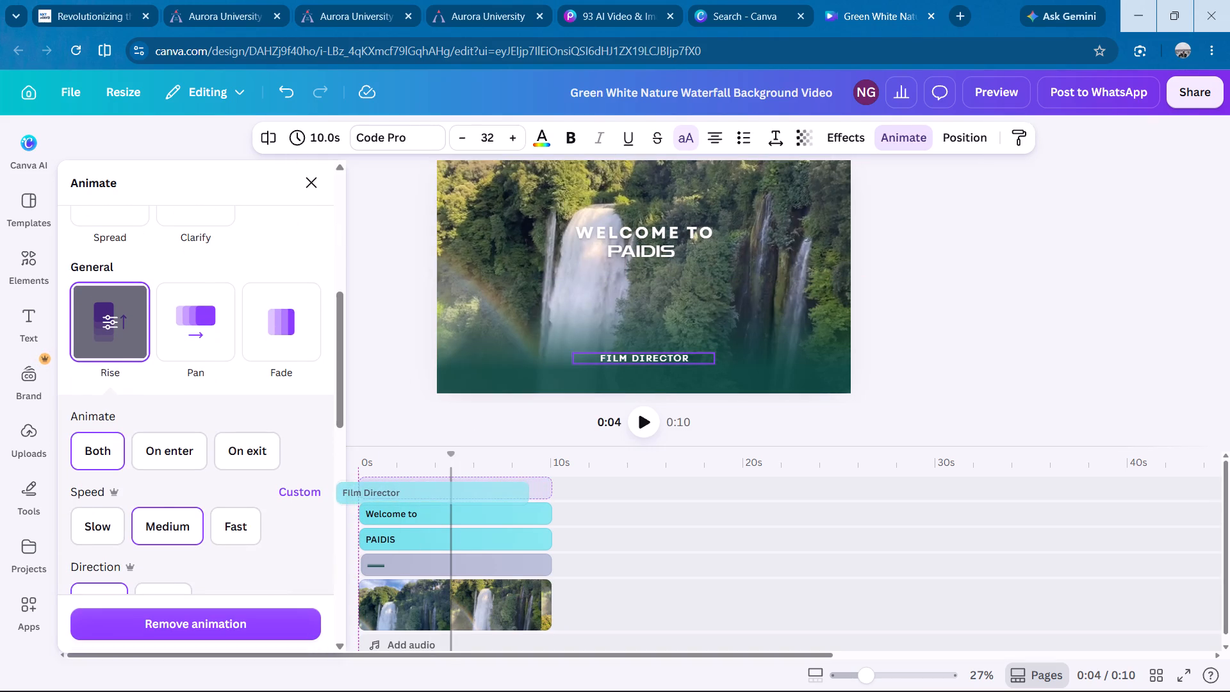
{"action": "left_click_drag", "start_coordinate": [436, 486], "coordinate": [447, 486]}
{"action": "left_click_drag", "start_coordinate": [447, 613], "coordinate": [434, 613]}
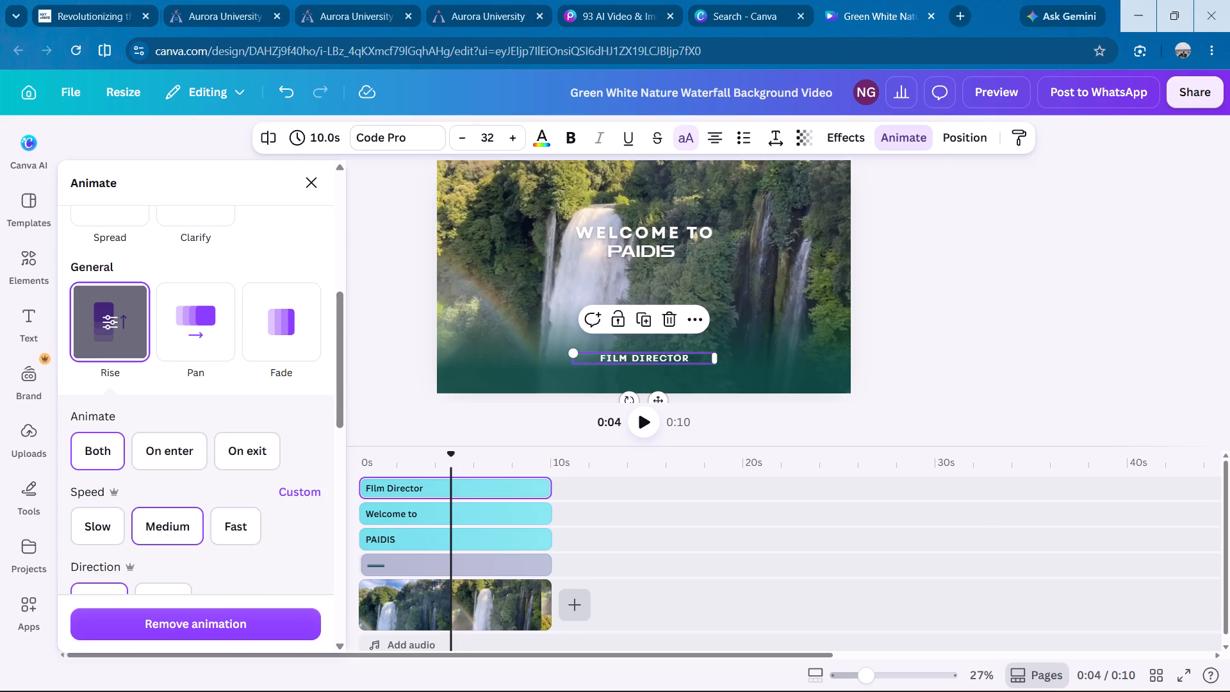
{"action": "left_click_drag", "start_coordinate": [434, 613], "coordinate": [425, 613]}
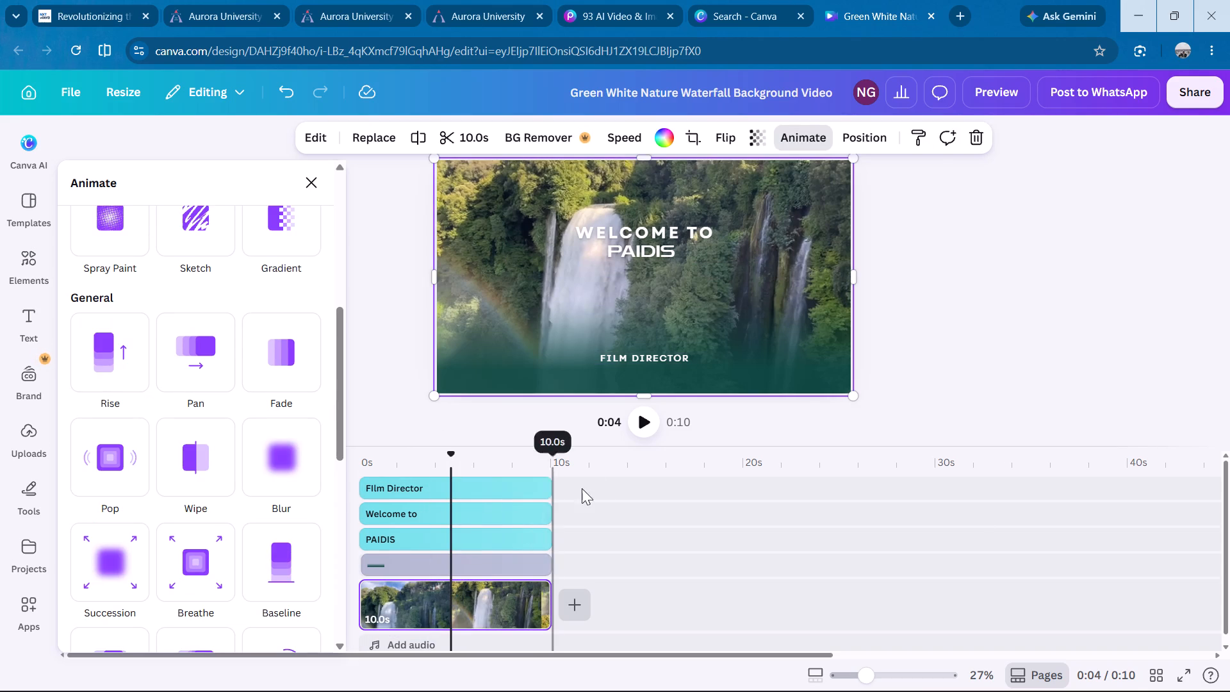
Play the waterfall video to its end and replay it from the beginning.
{"action": "left_click", "coordinate": [644, 421]}
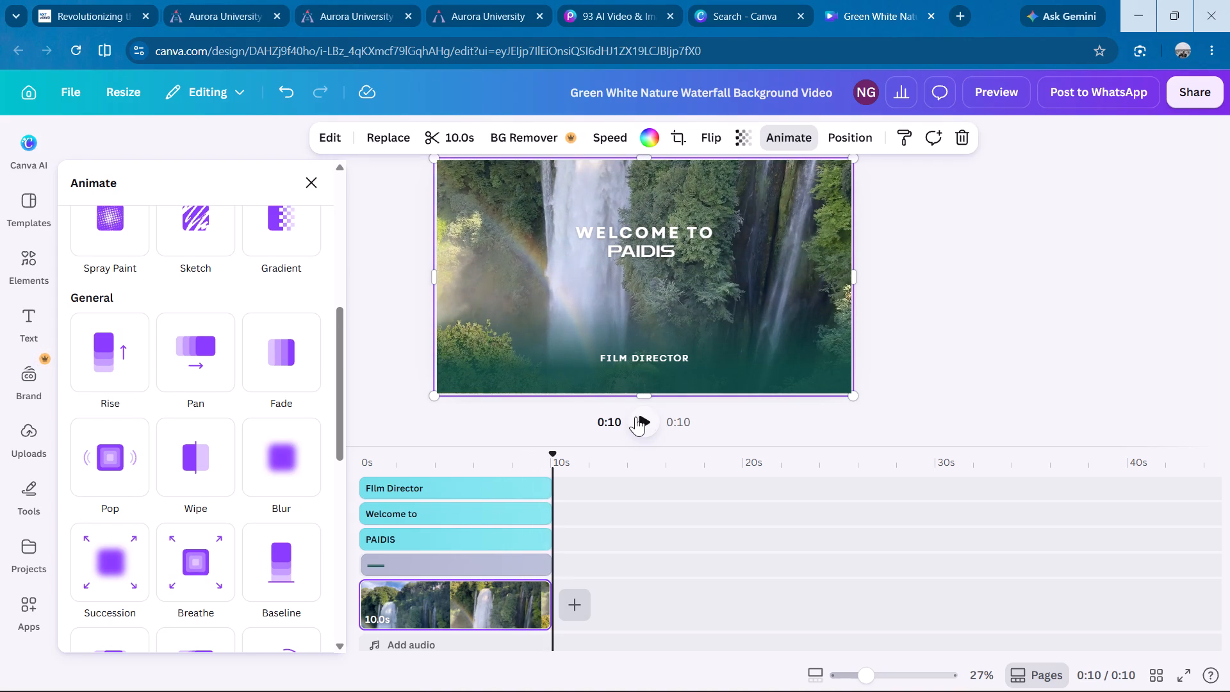
{"action": "left_click", "coordinate": [635, 416]}
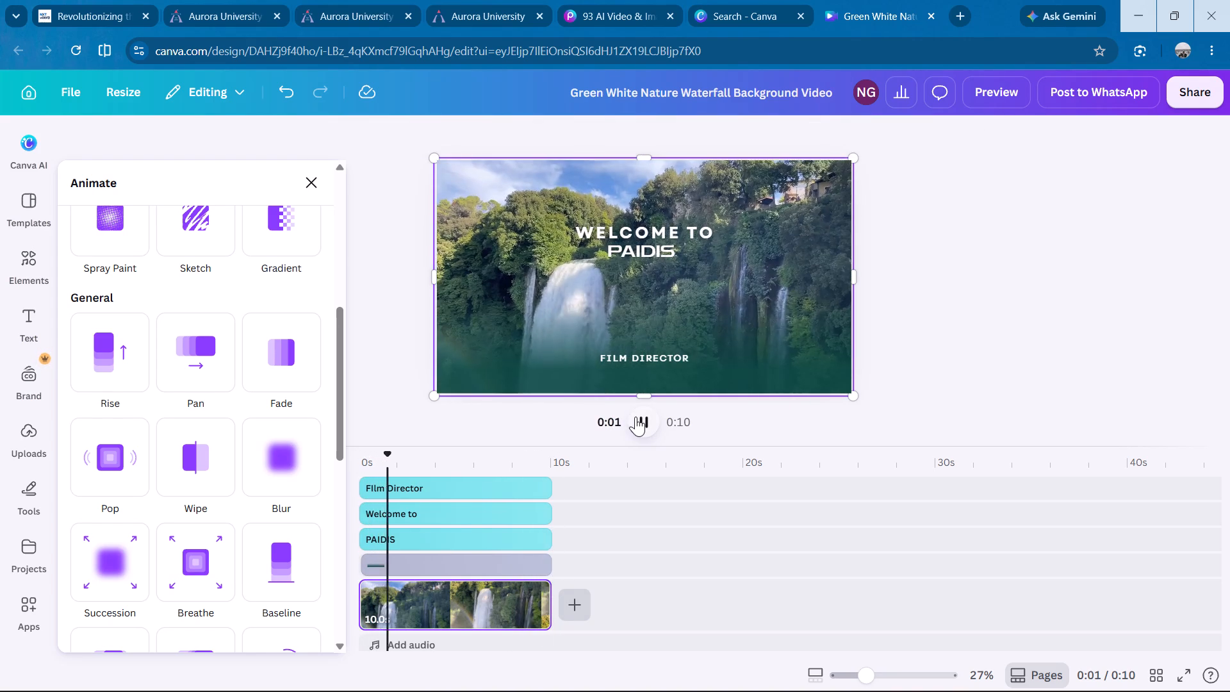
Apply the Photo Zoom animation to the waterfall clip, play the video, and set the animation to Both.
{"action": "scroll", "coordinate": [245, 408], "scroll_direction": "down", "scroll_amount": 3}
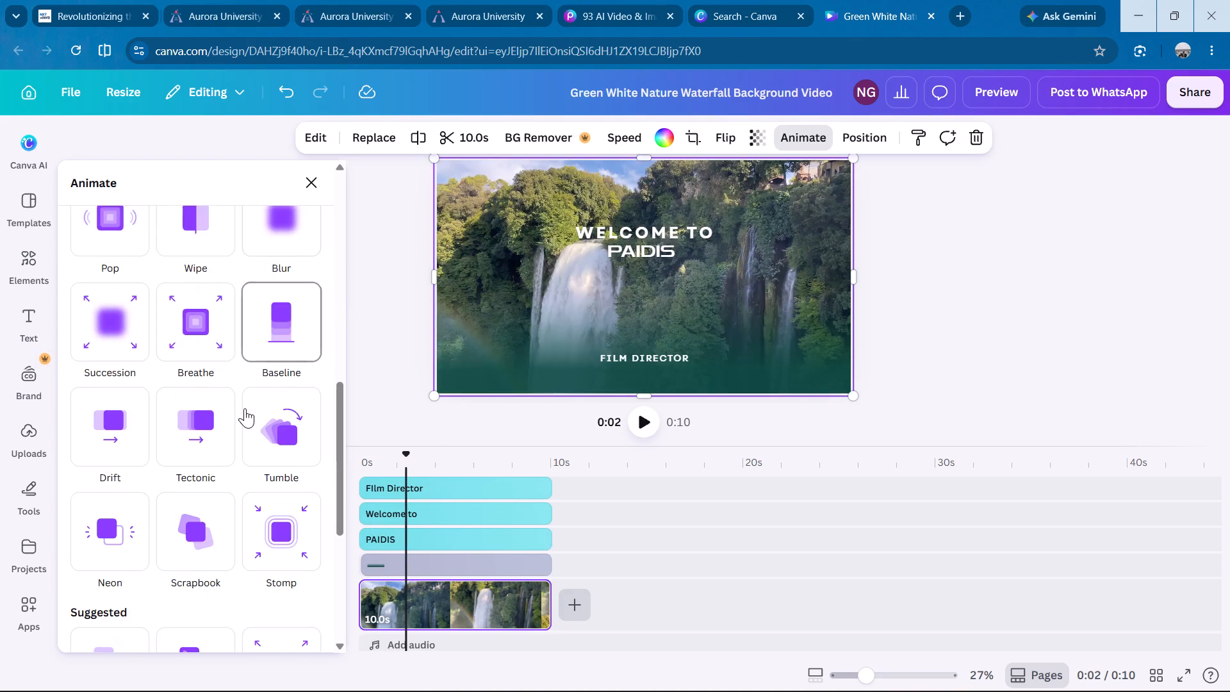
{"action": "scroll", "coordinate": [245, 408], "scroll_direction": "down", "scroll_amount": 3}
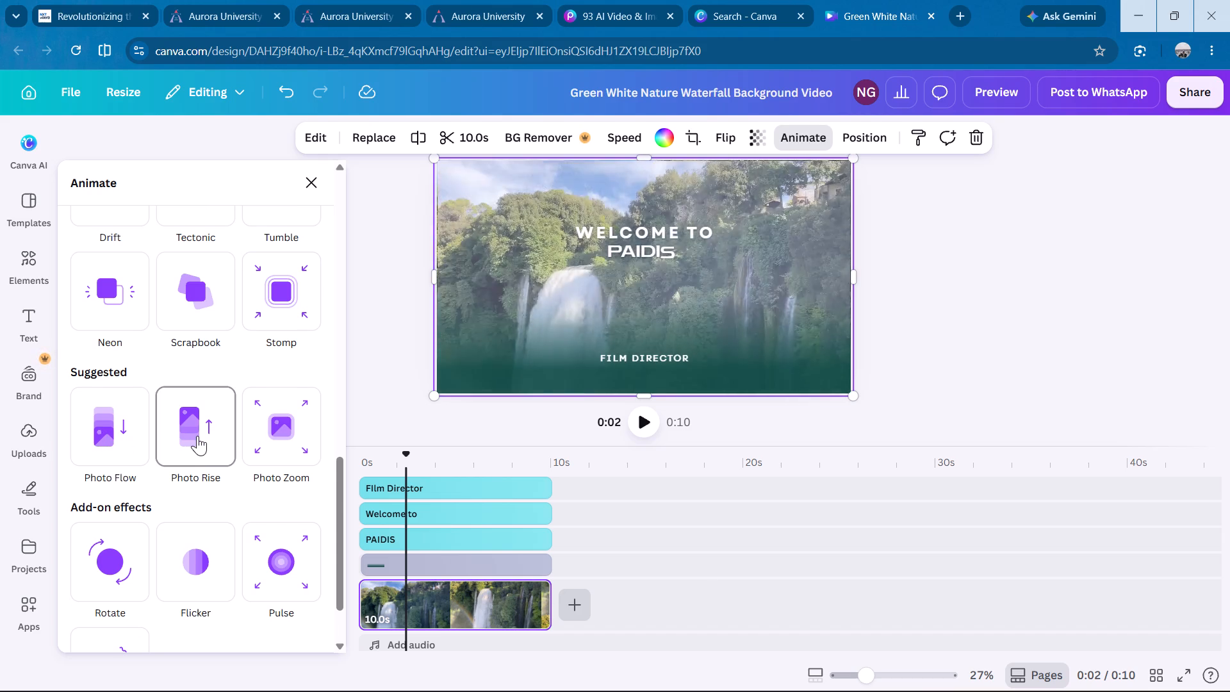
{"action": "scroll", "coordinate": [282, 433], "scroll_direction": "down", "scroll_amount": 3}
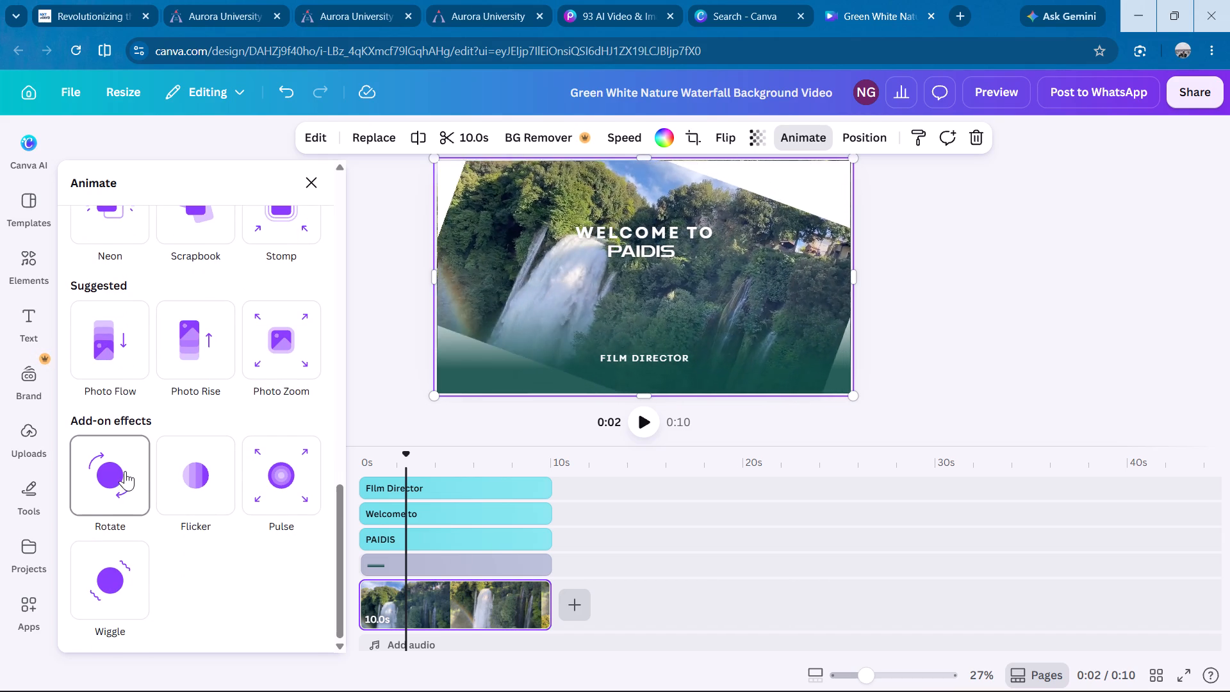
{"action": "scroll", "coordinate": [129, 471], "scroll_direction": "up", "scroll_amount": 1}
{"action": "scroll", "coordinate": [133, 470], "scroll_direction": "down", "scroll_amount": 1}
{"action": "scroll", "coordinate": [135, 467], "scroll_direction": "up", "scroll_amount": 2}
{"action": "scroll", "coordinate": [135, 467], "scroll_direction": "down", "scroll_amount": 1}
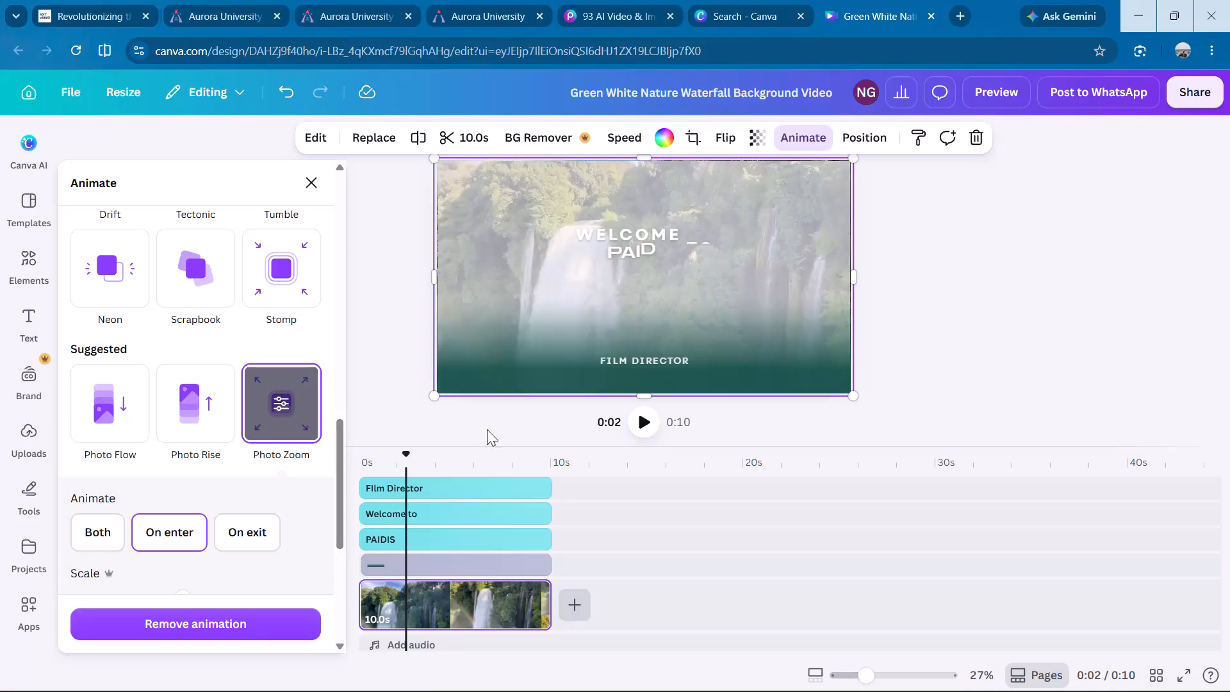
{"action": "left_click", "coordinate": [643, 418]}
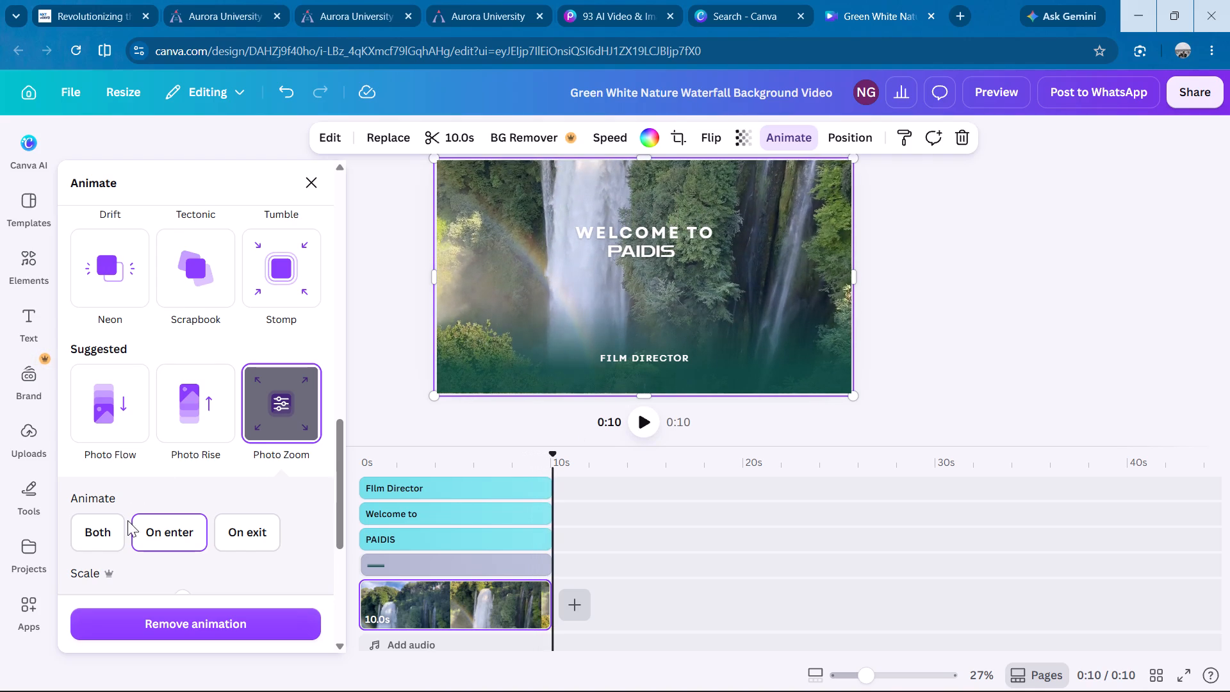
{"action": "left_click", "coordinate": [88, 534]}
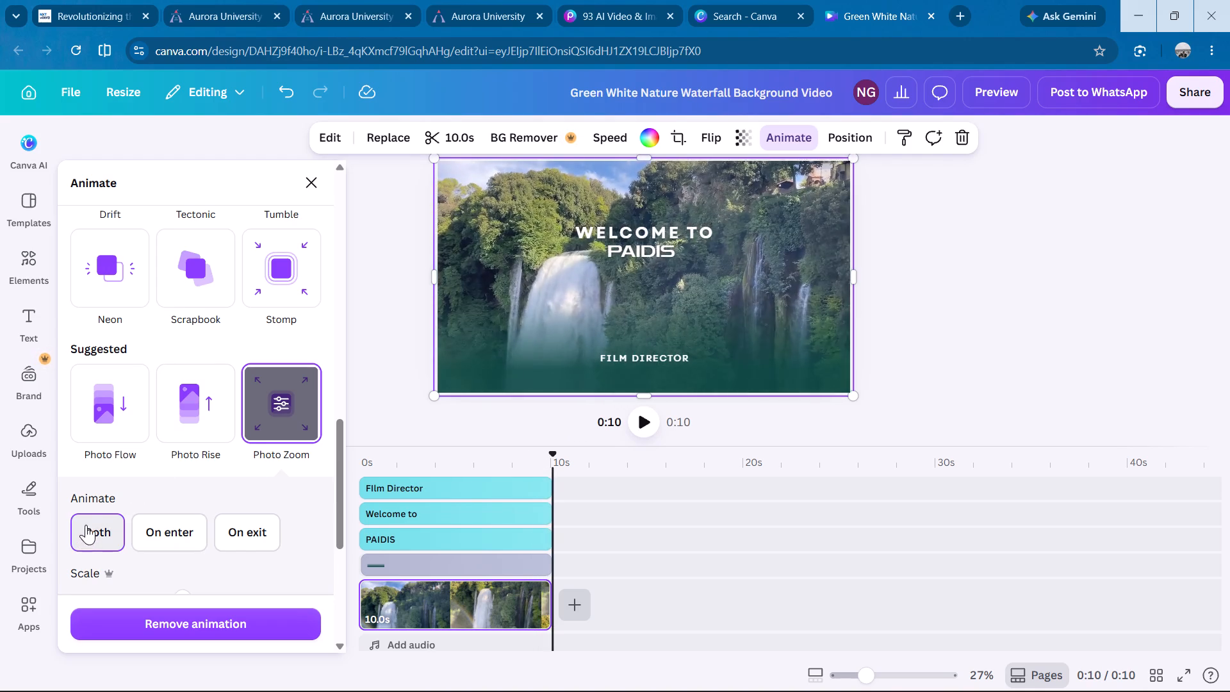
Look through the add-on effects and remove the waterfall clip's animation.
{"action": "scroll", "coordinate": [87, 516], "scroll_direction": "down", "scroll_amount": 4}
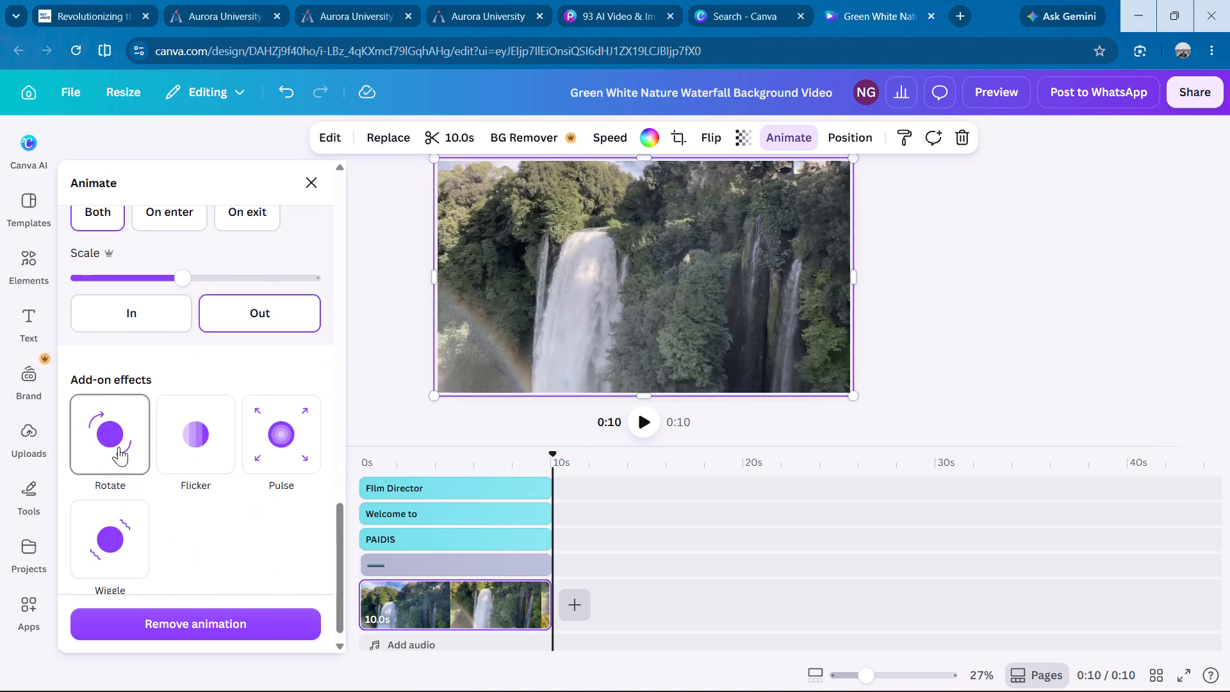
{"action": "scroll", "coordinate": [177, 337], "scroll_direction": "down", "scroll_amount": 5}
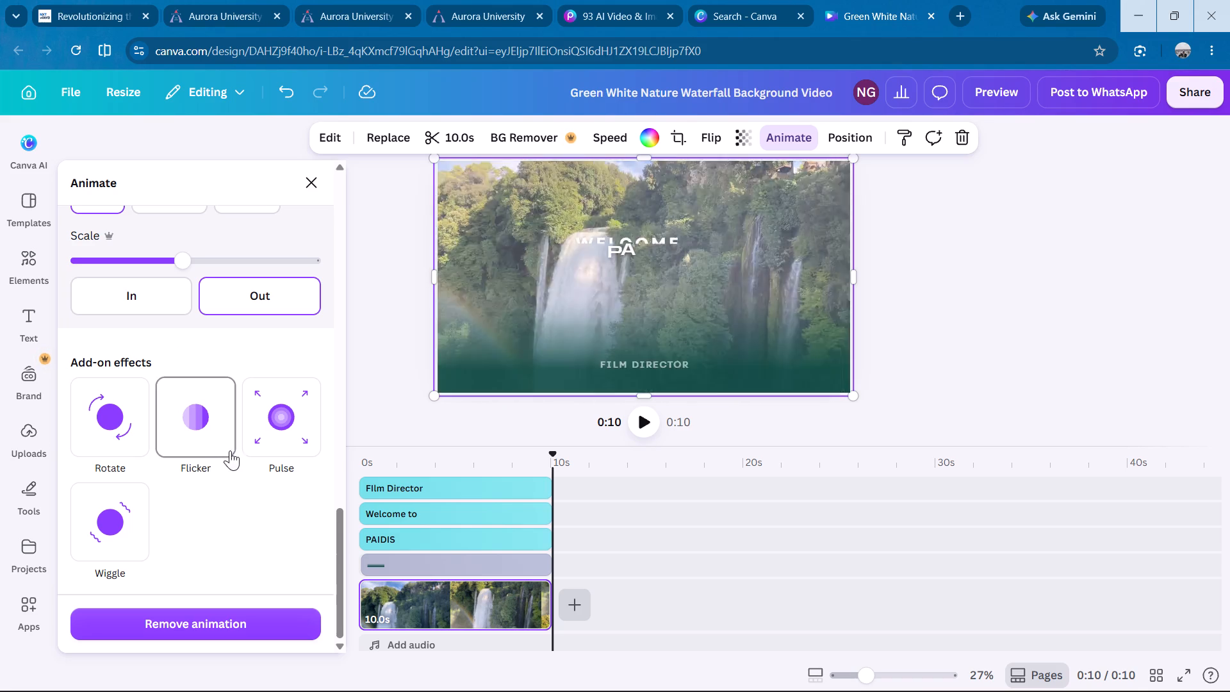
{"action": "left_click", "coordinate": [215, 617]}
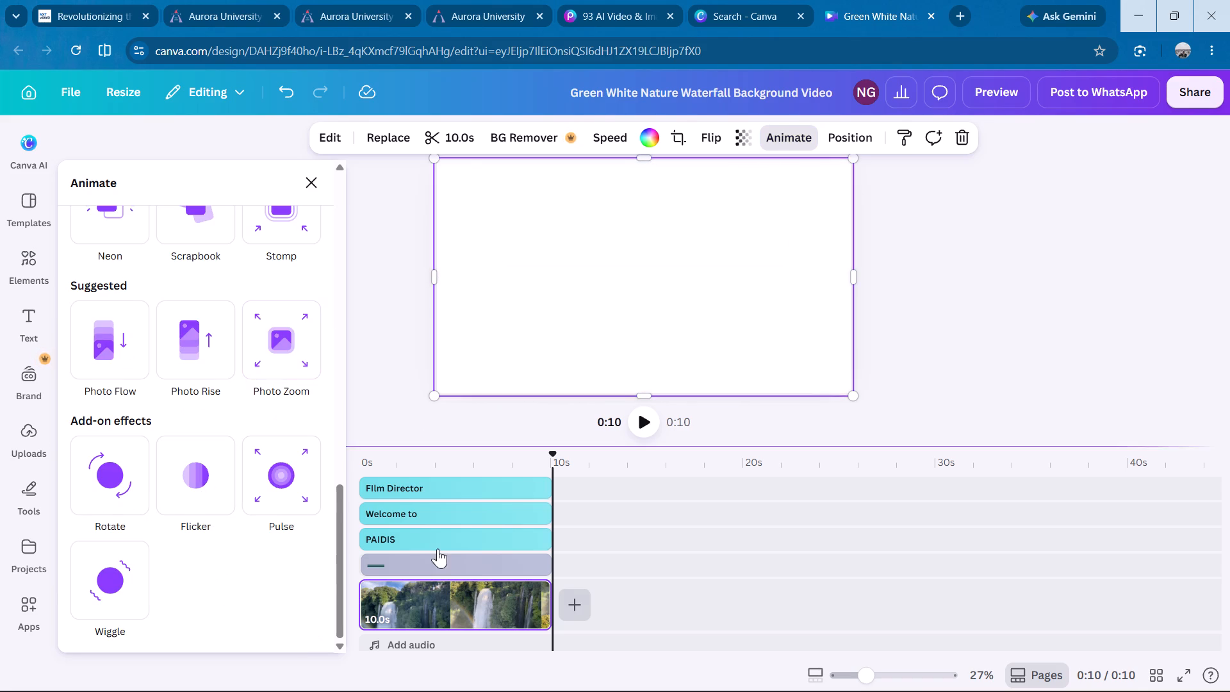
Examine the page's layers by selecting the text, gradient and waterfall layers, and play the video.
{"action": "left_click", "coordinate": [405, 609]}
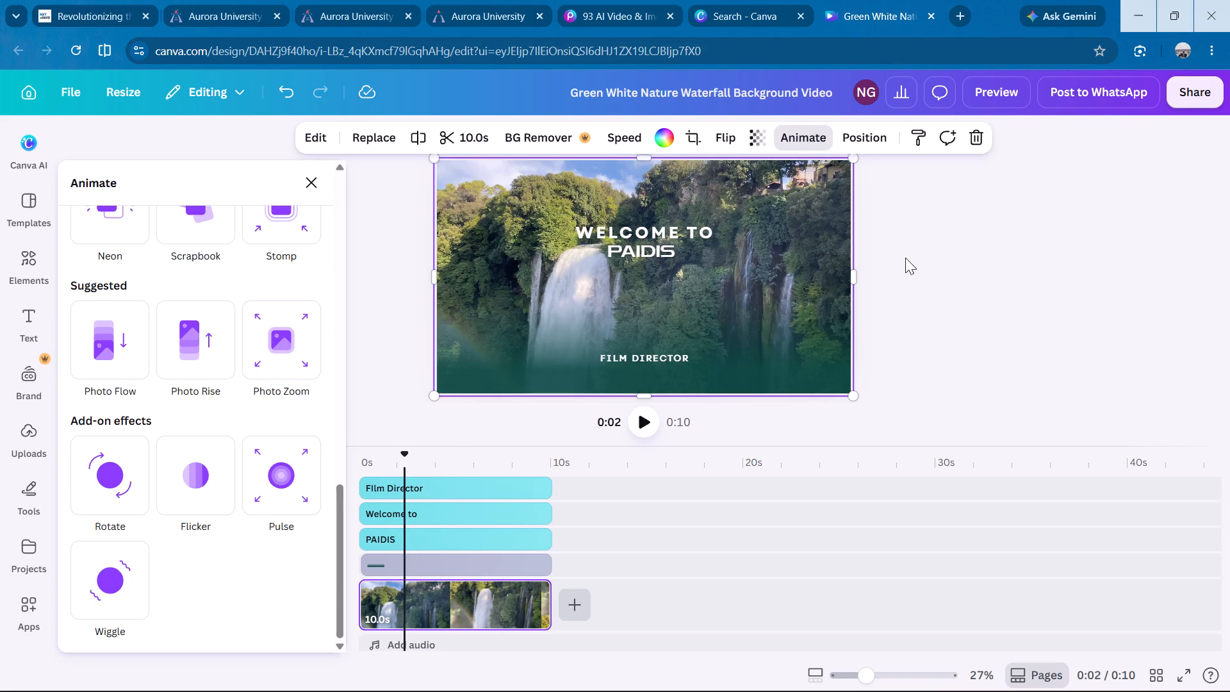
{"action": "left_click", "coordinate": [873, 145]}
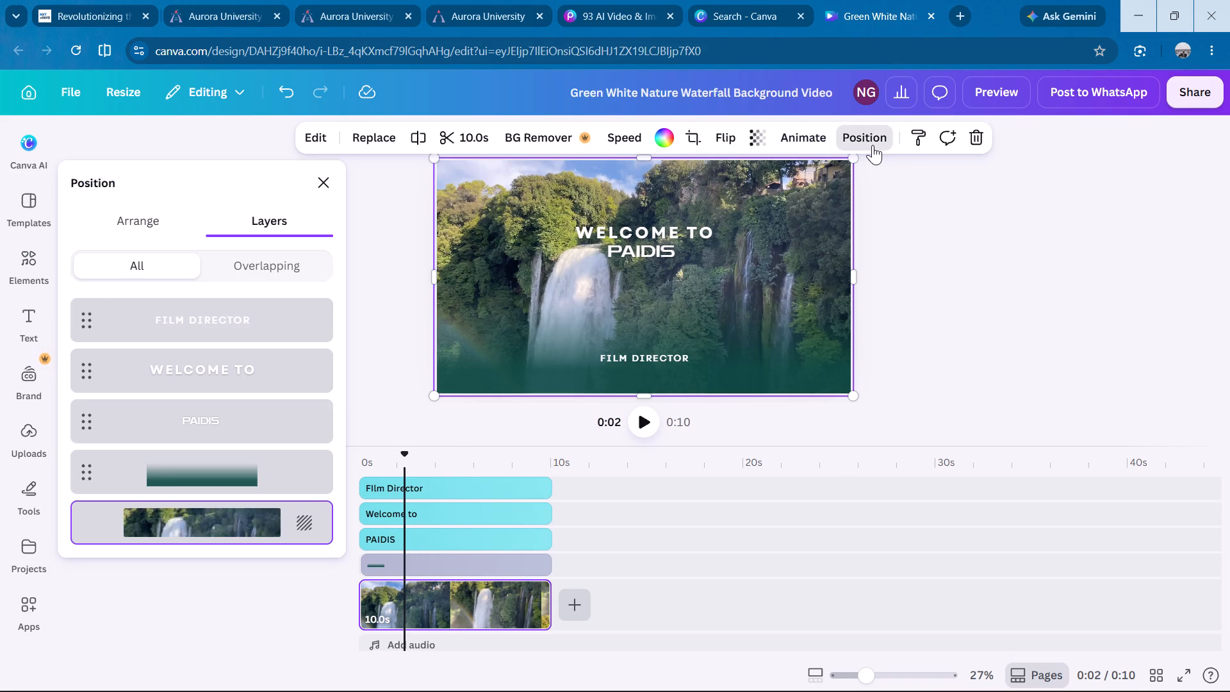
{"action": "left_click", "coordinate": [267, 356]}
{"action": "left_click", "coordinate": [263, 327]}
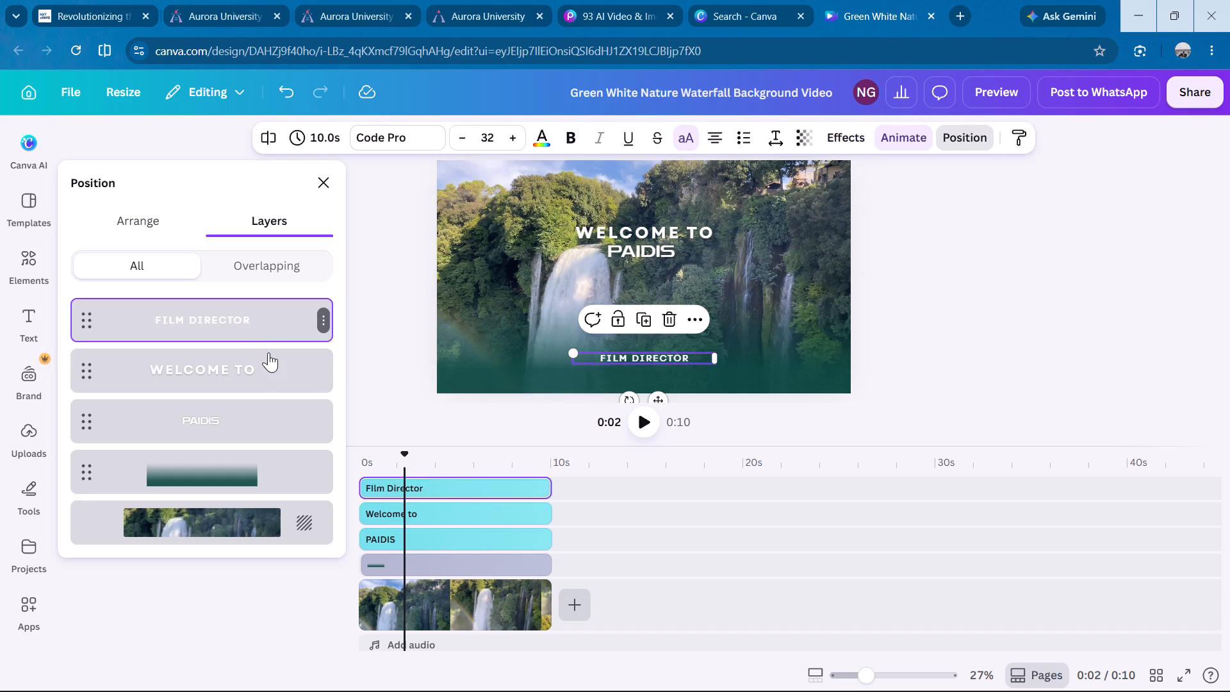
{"action": "left_click", "coordinate": [269, 400]}
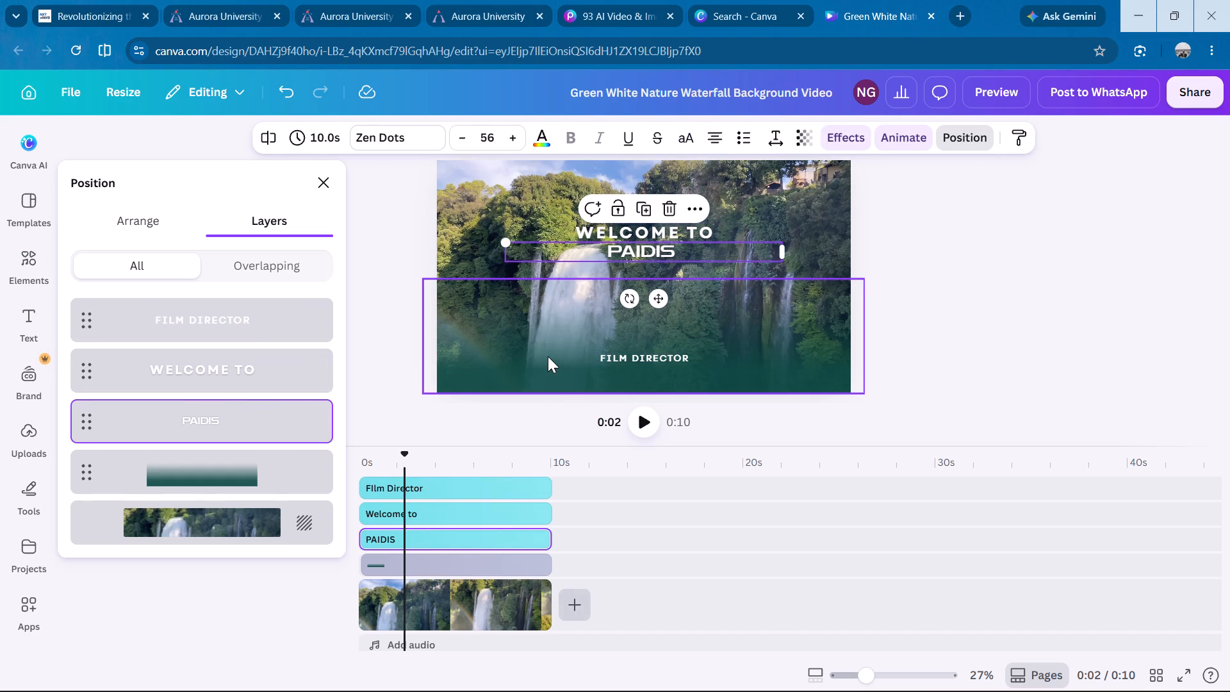
{"action": "left_click", "coordinate": [544, 350]}
{"action": "left_click", "coordinate": [687, 318]}
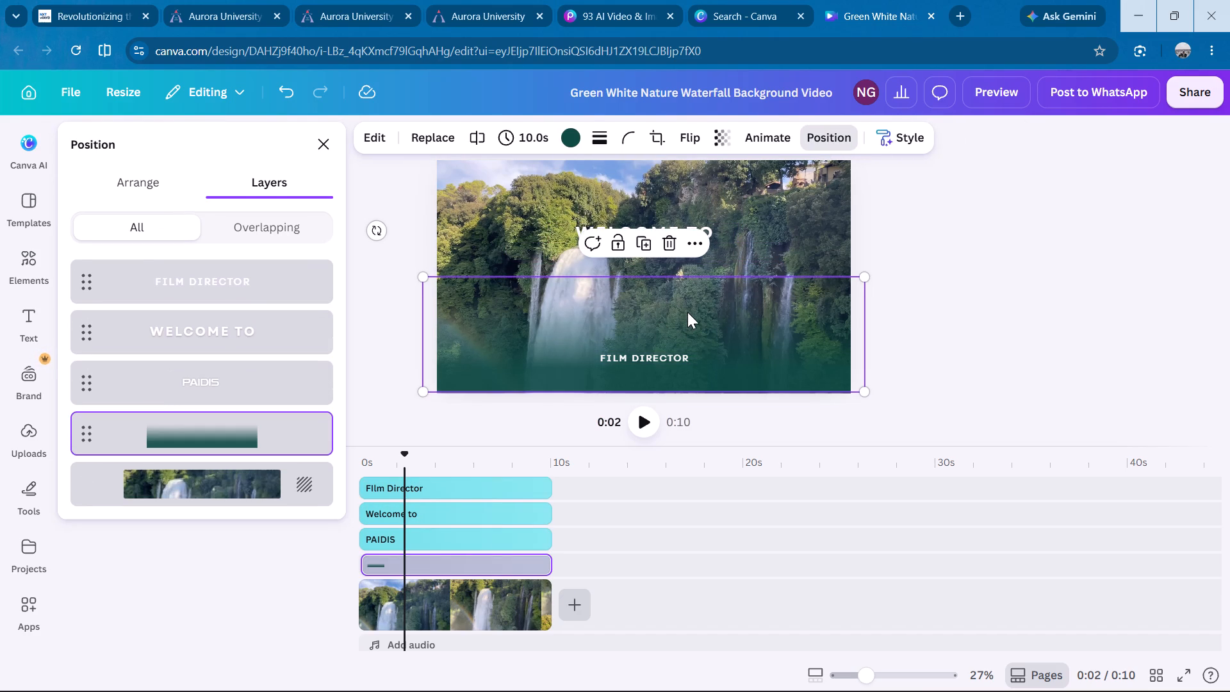
{"action": "left_click", "coordinate": [774, 222]}
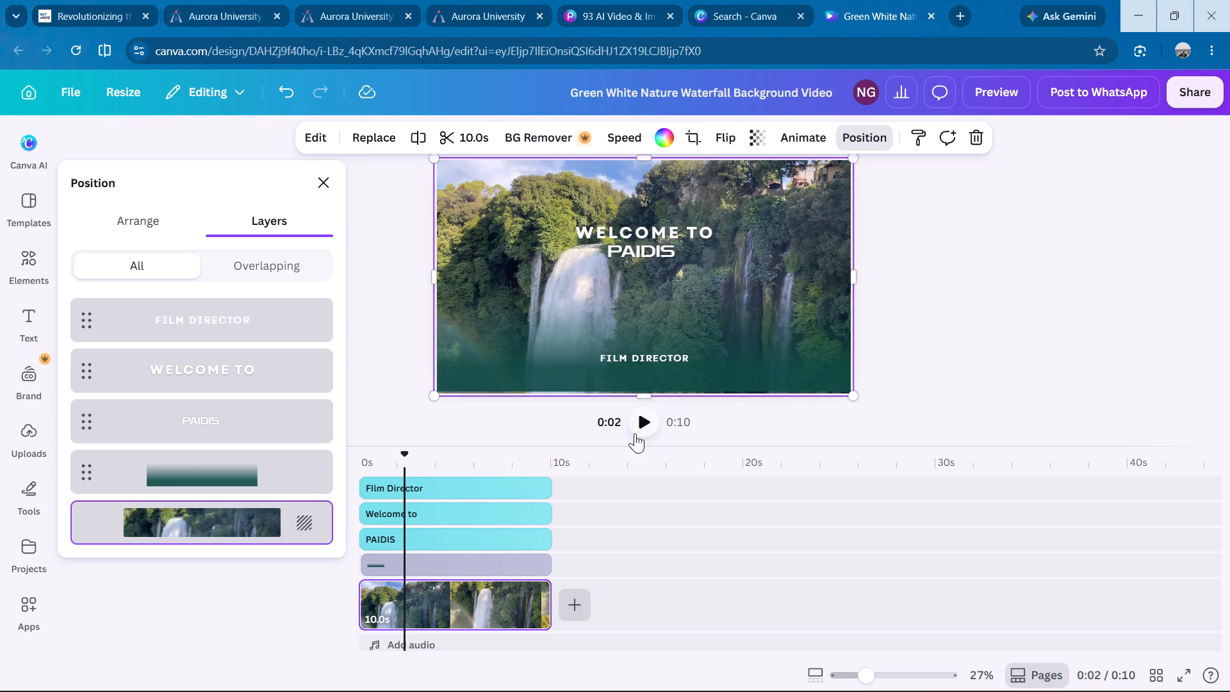
{"action": "left_click", "coordinate": [654, 418]}
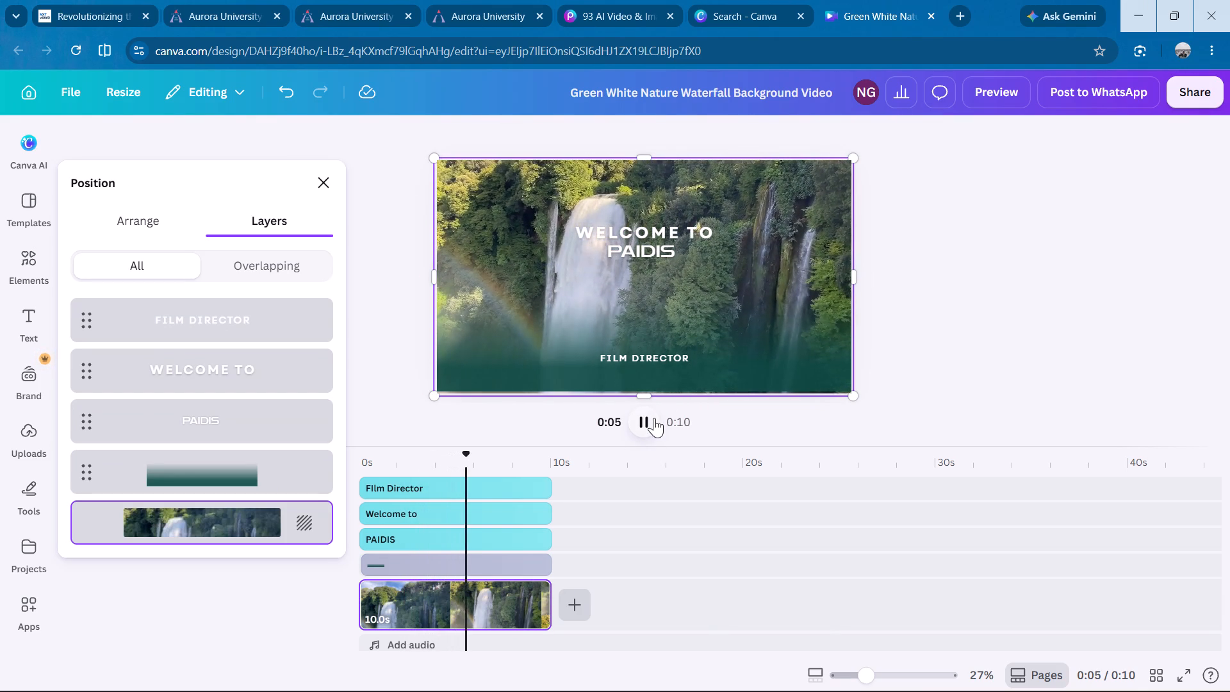
Open the stock videos for a second clip after the waterfall and look through the first sections and suggested topics.
{"action": "left_click", "coordinate": [584, 600]}
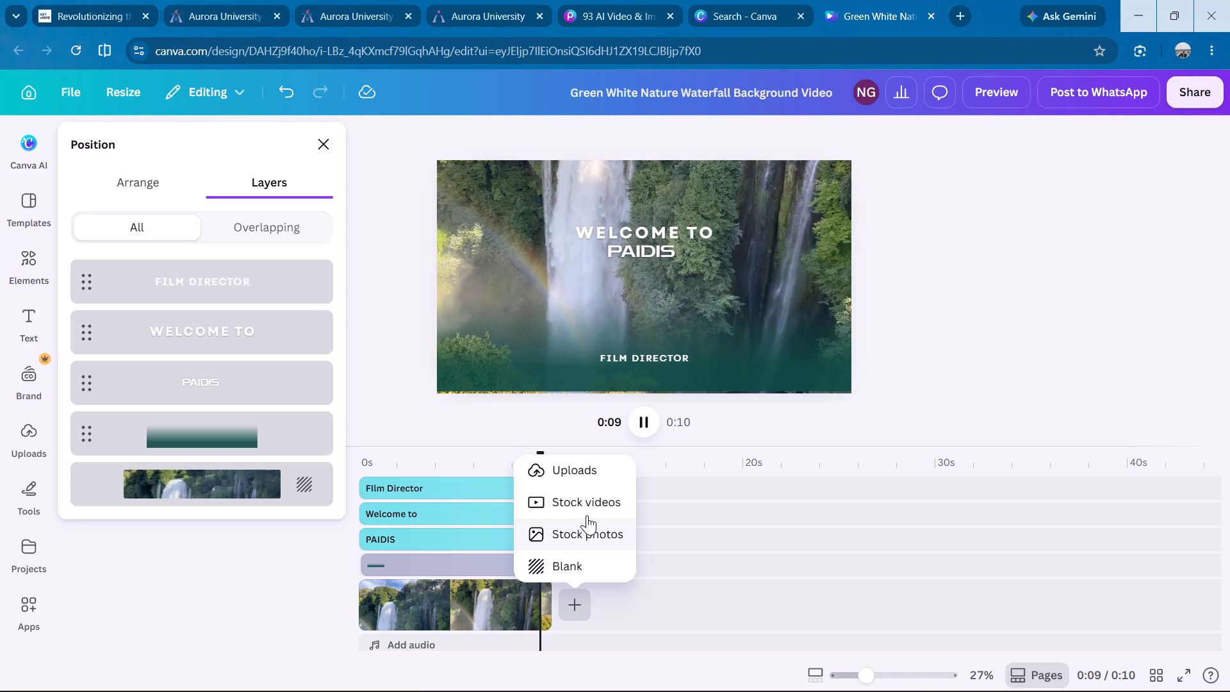
{"action": "left_click", "coordinate": [591, 505]}
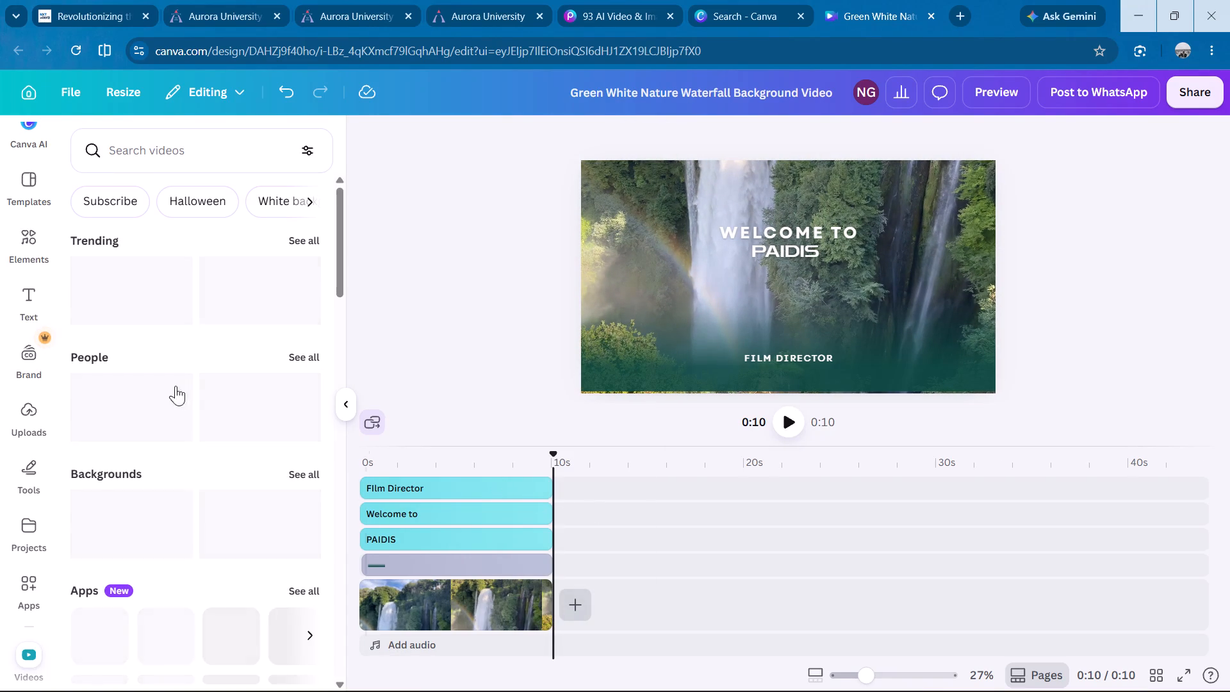
{"action": "scroll", "coordinate": [181, 388], "scroll_direction": "down", "scroll_amount": 3}
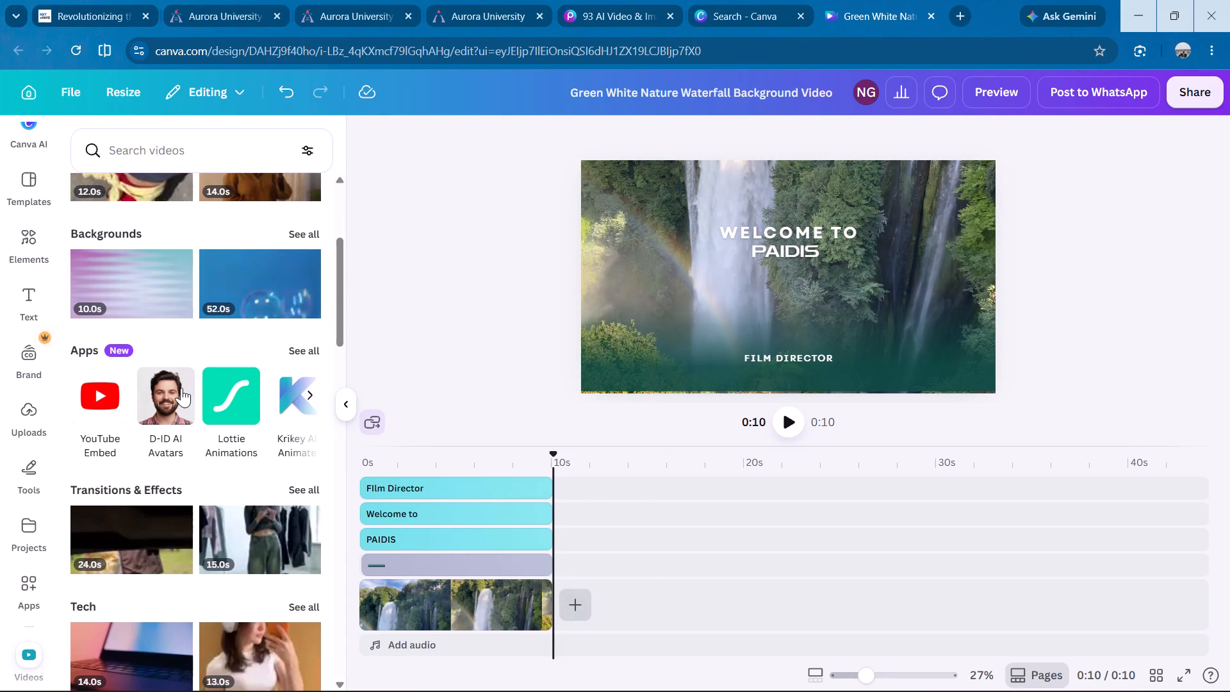
{"action": "scroll", "coordinate": [181, 388], "scroll_direction": "down", "scroll_amount": 3}
{"action": "scroll", "coordinate": [181, 388], "scroll_direction": "up", "scroll_amount": 5}
{"action": "scroll", "coordinate": [181, 388], "scroll_direction": "down", "scroll_amount": 1}
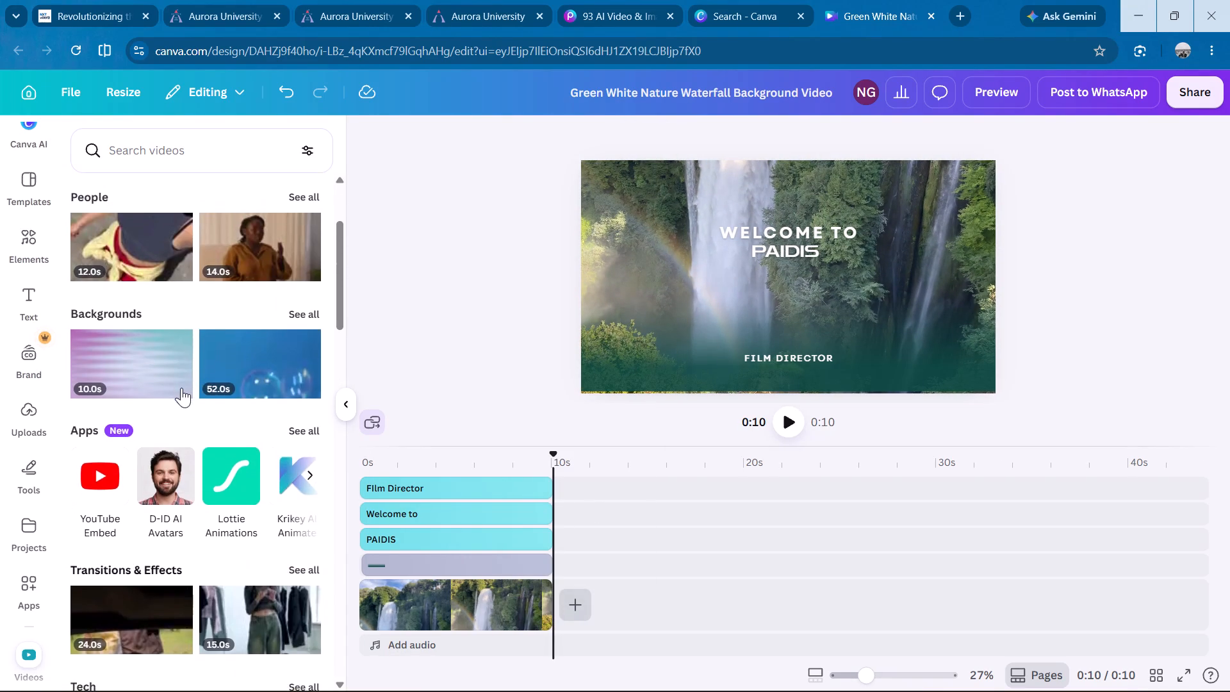
{"action": "scroll", "coordinate": [181, 388], "scroll_direction": "up", "scroll_amount": 4}
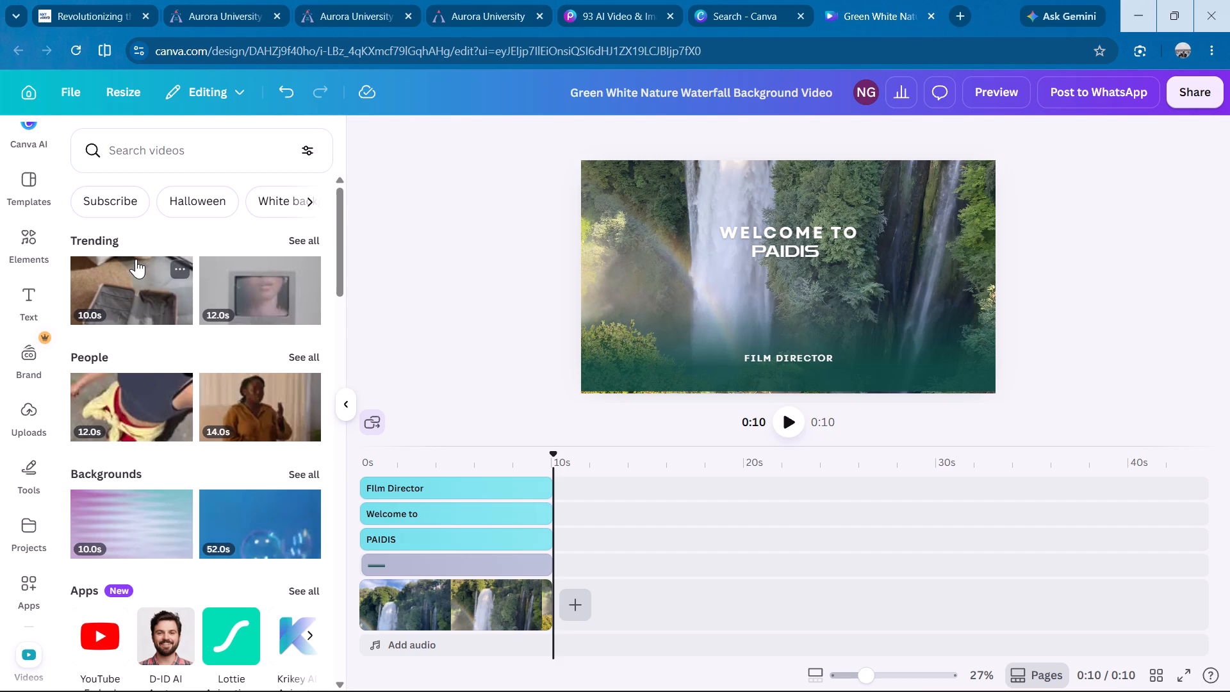
{"action": "left_click", "coordinate": [313, 205]}
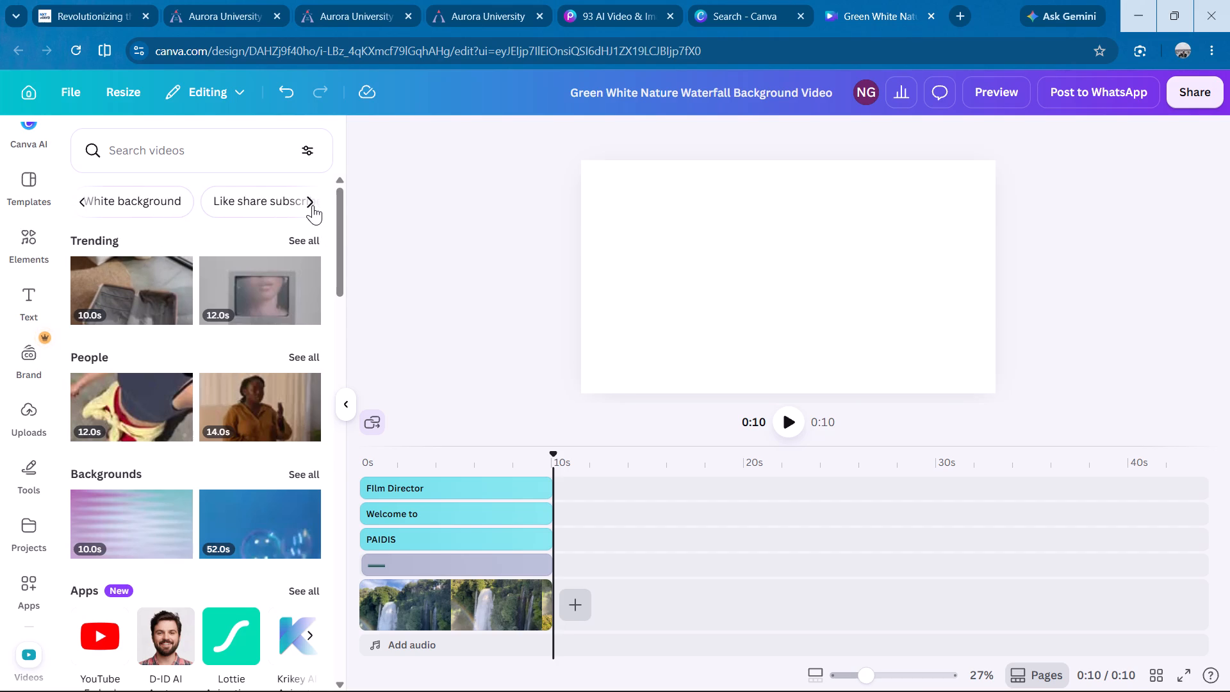
{"action": "left_click", "coordinate": [313, 205]}
{"action": "left_click", "coordinate": [313, 205]}
{"action": "left_click", "coordinate": [313, 205]}
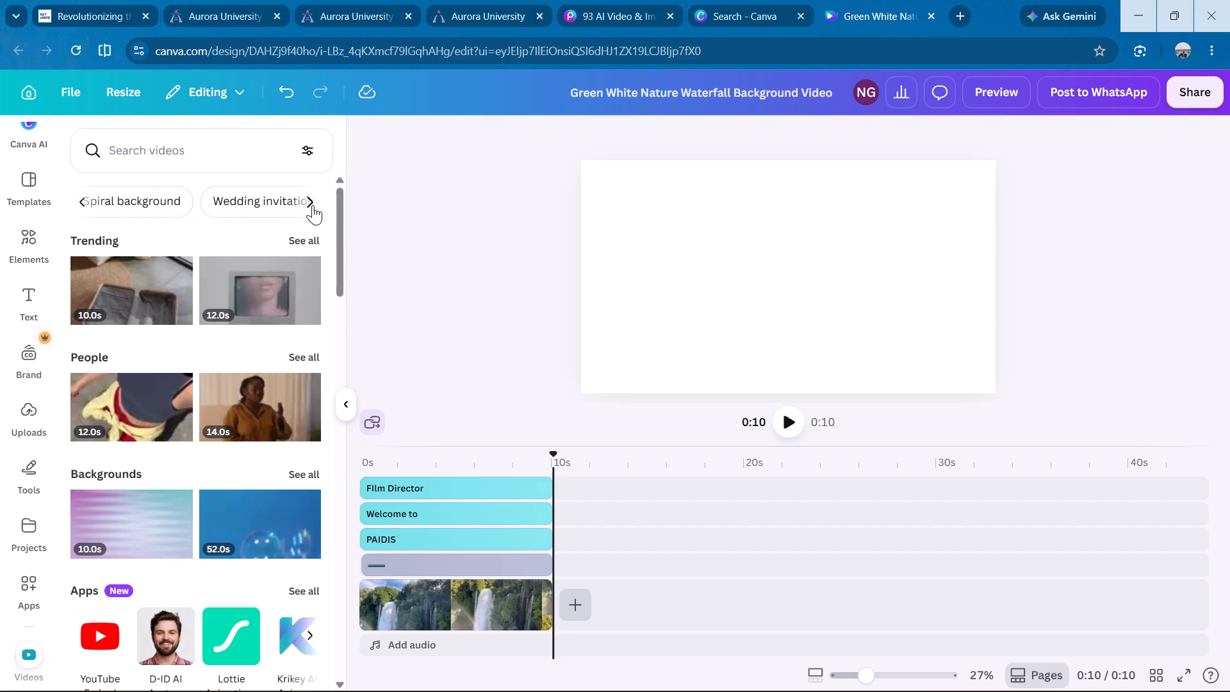
Browse the stock video categories, from Backgrounds and Tech down to Nature, Plants and Beach.
{"action": "scroll", "coordinate": [206, 351], "scroll_direction": "down", "scroll_amount": 3}
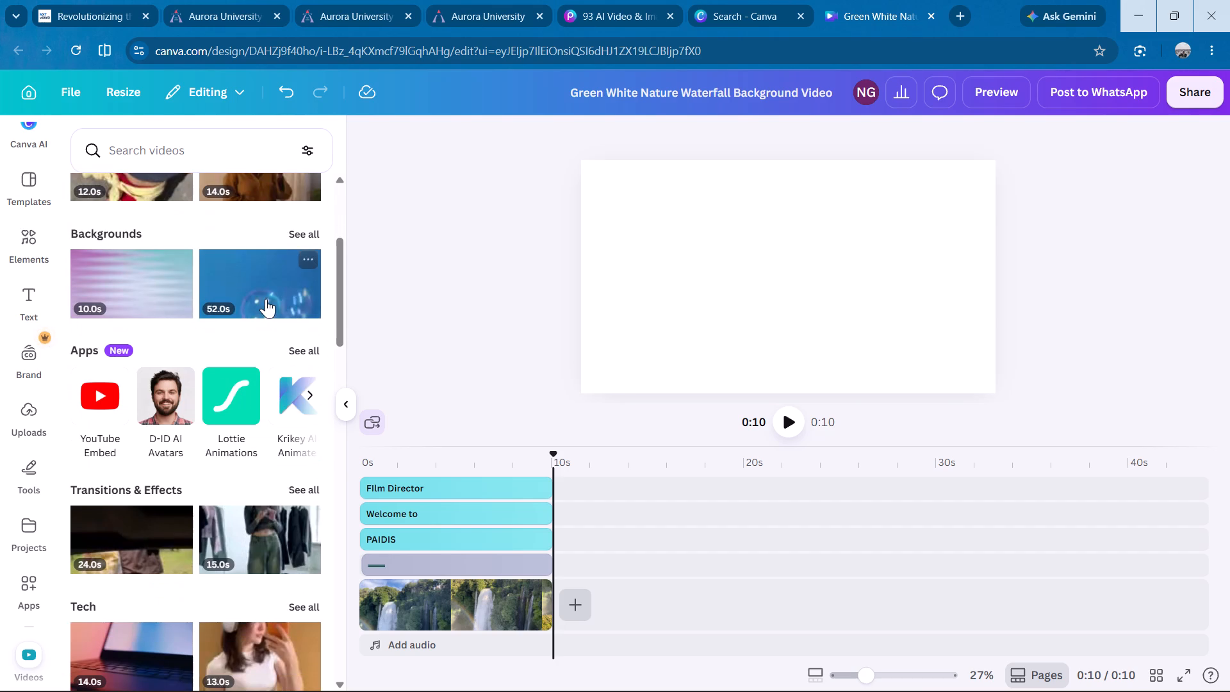
{"action": "scroll", "coordinate": [266, 299], "scroll_direction": "down", "scroll_amount": 1}
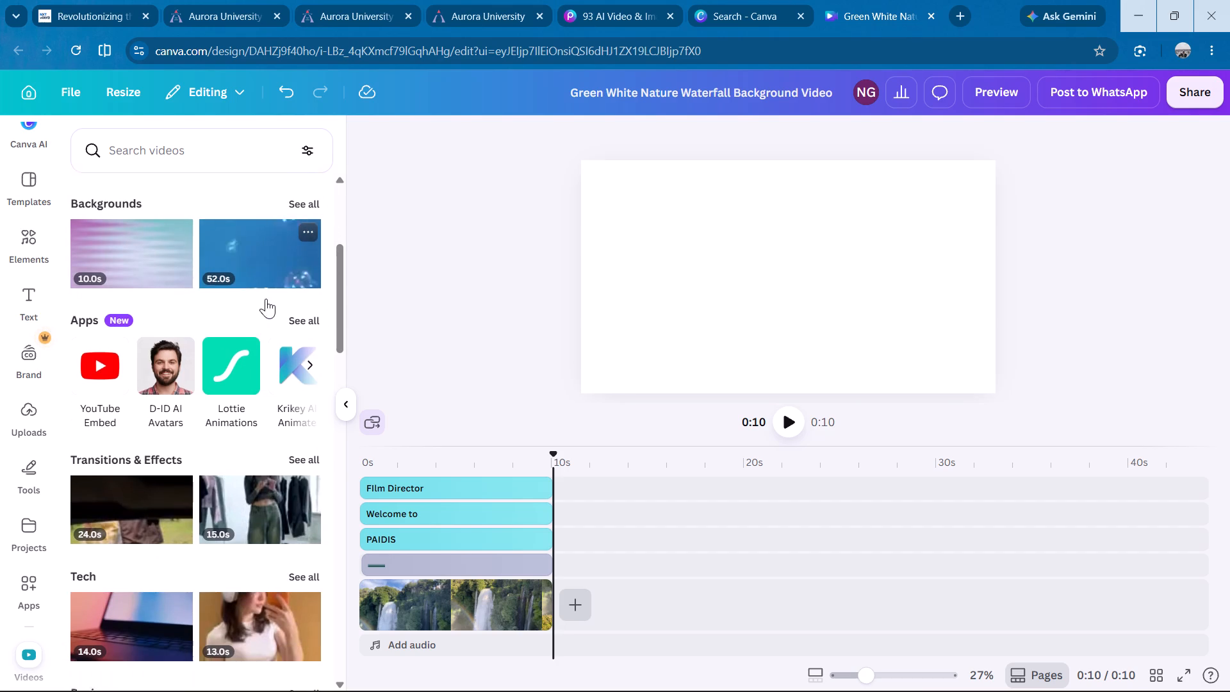
{"action": "scroll", "coordinate": [215, 475], "scroll_direction": "down", "scroll_amount": 3}
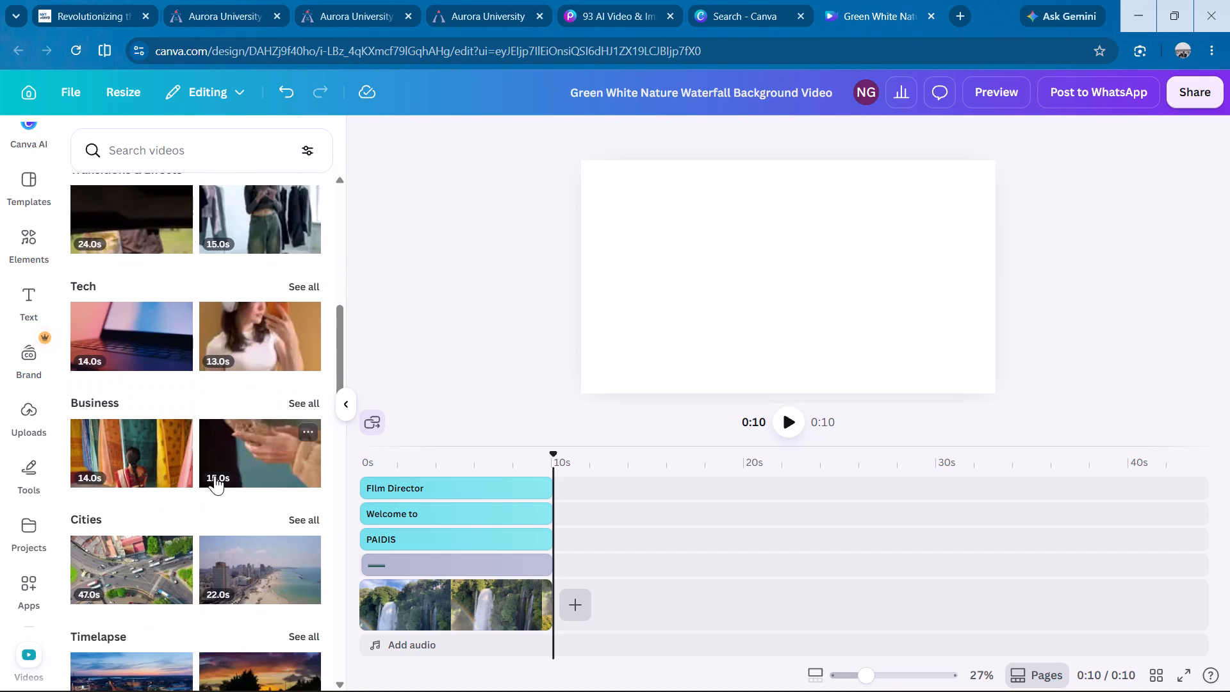
{"action": "scroll", "coordinate": [215, 475], "scroll_direction": "down", "scroll_amount": 4}
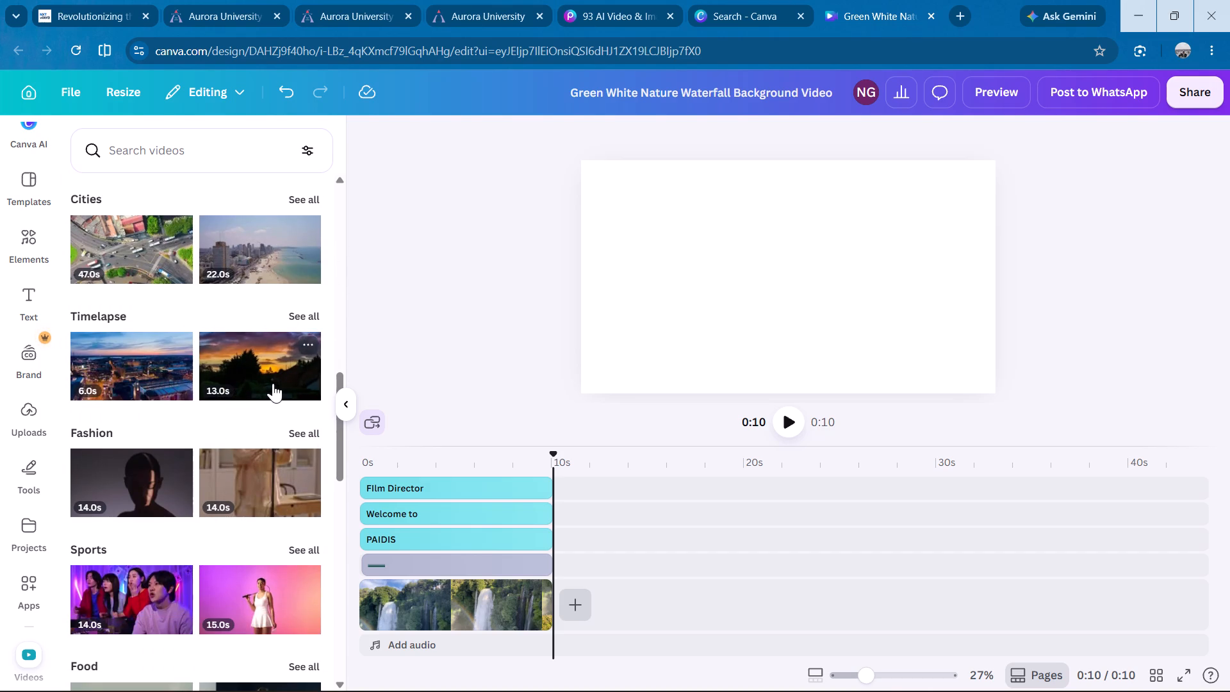
{"action": "scroll", "coordinate": [273, 383], "scroll_direction": "down", "scroll_amount": 2}
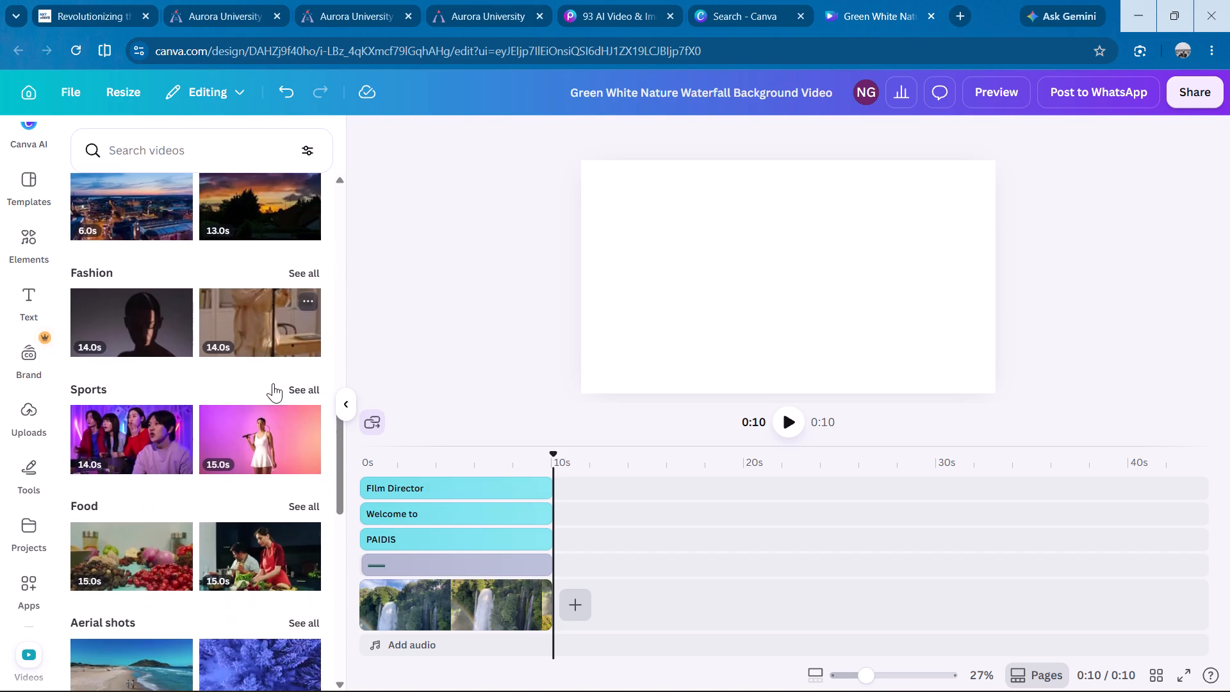
{"action": "scroll", "coordinate": [273, 383], "scroll_direction": "down", "scroll_amount": 7}
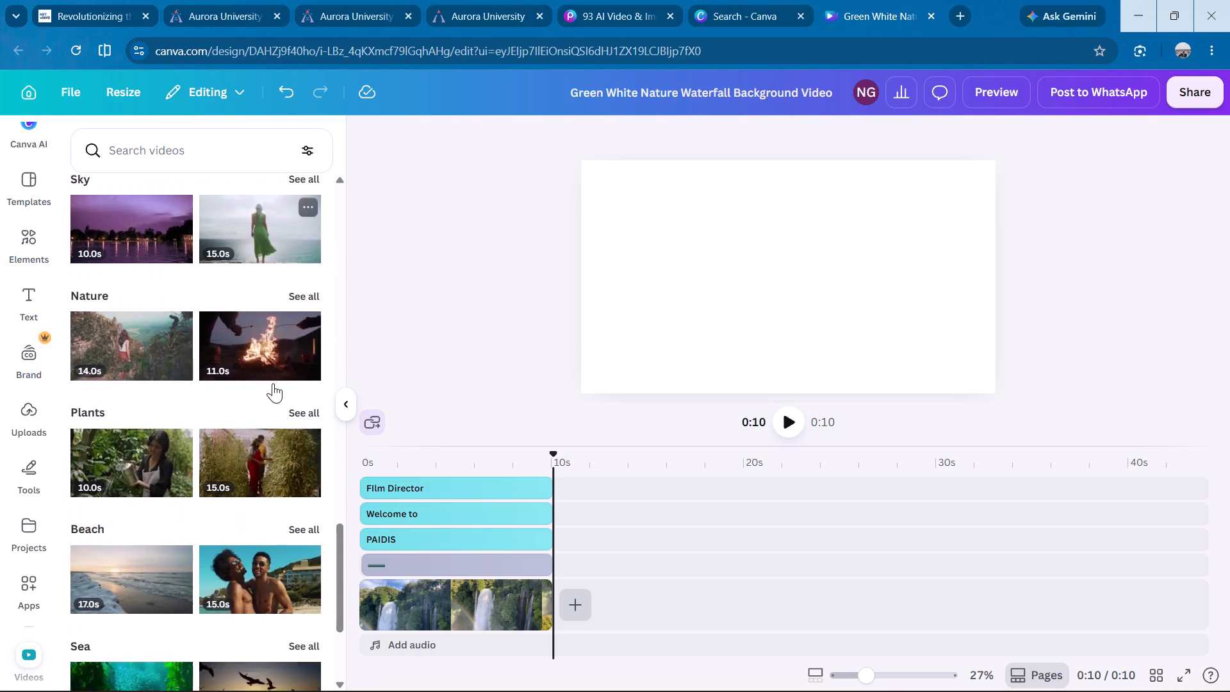
{"action": "scroll", "coordinate": [273, 383], "scroll_direction": "up", "scroll_amount": 5}
Search the stock videos for "lanscape" and add the 31-second dark ocean sunset clip after the waterfall clip.
{"action": "left_click", "coordinate": [254, 147]}
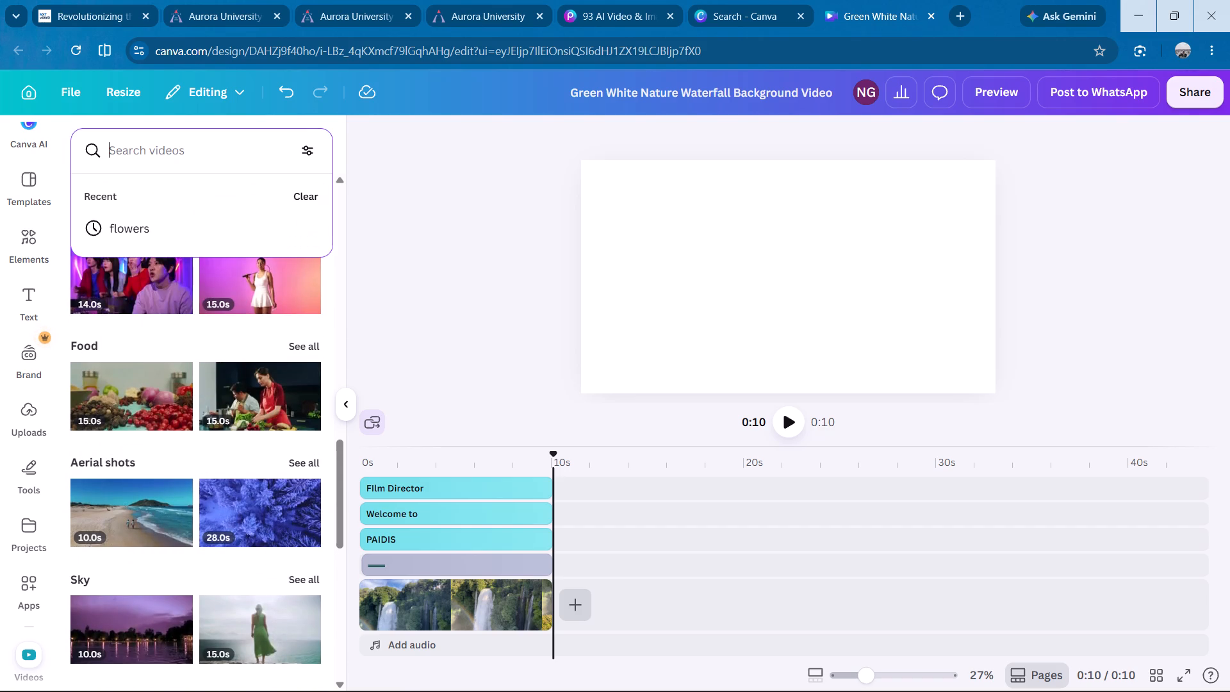
{"action": "type", "text": "lans"}
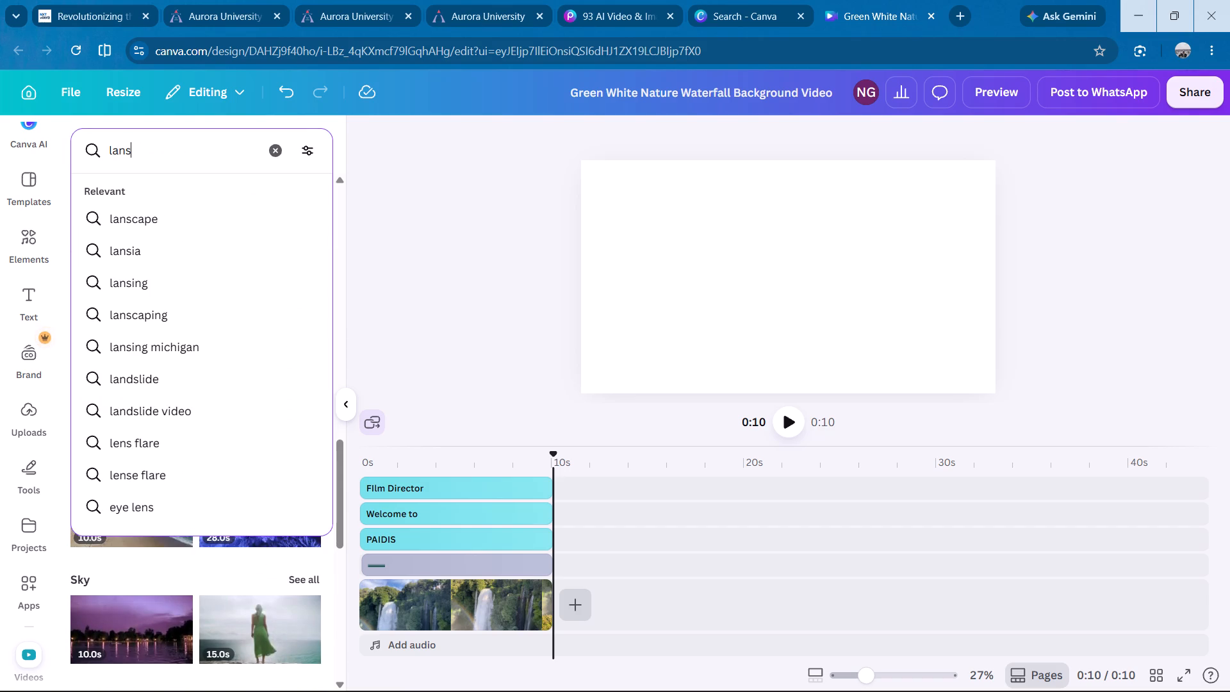
{"action": "left_click", "coordinate": [183, 211]}
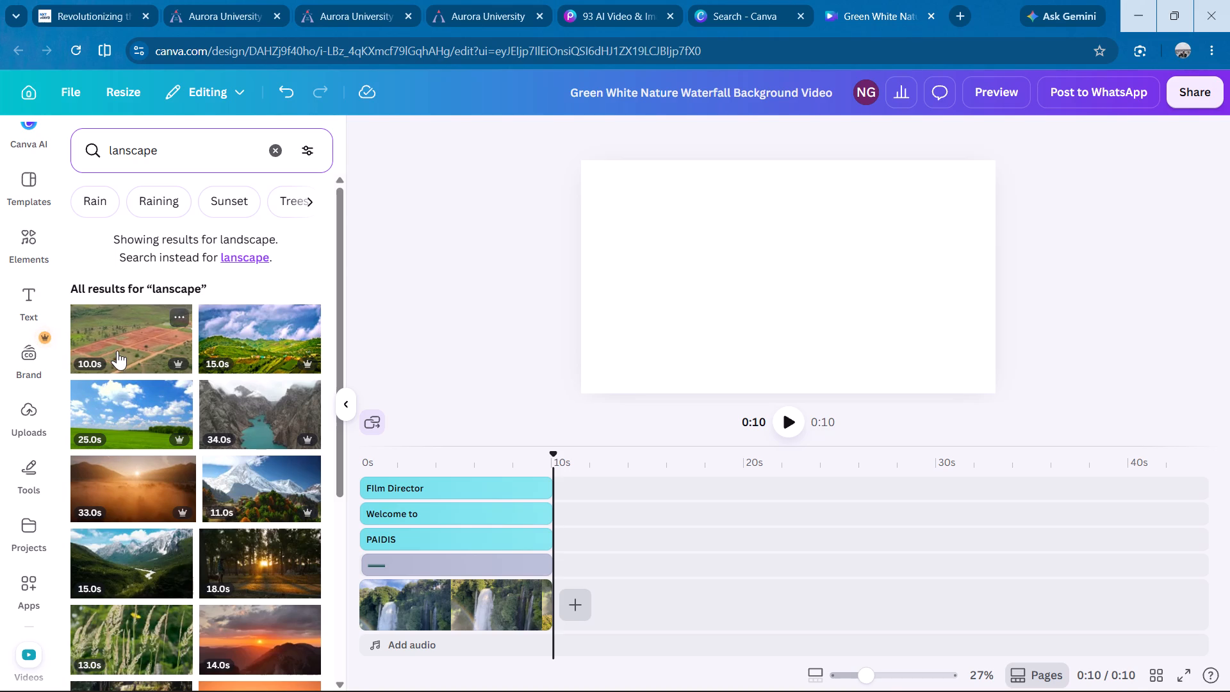
{"action": "scroll", "coordinate": [122, 352], "scroll_direction": "down", "scroll_amount": 1}
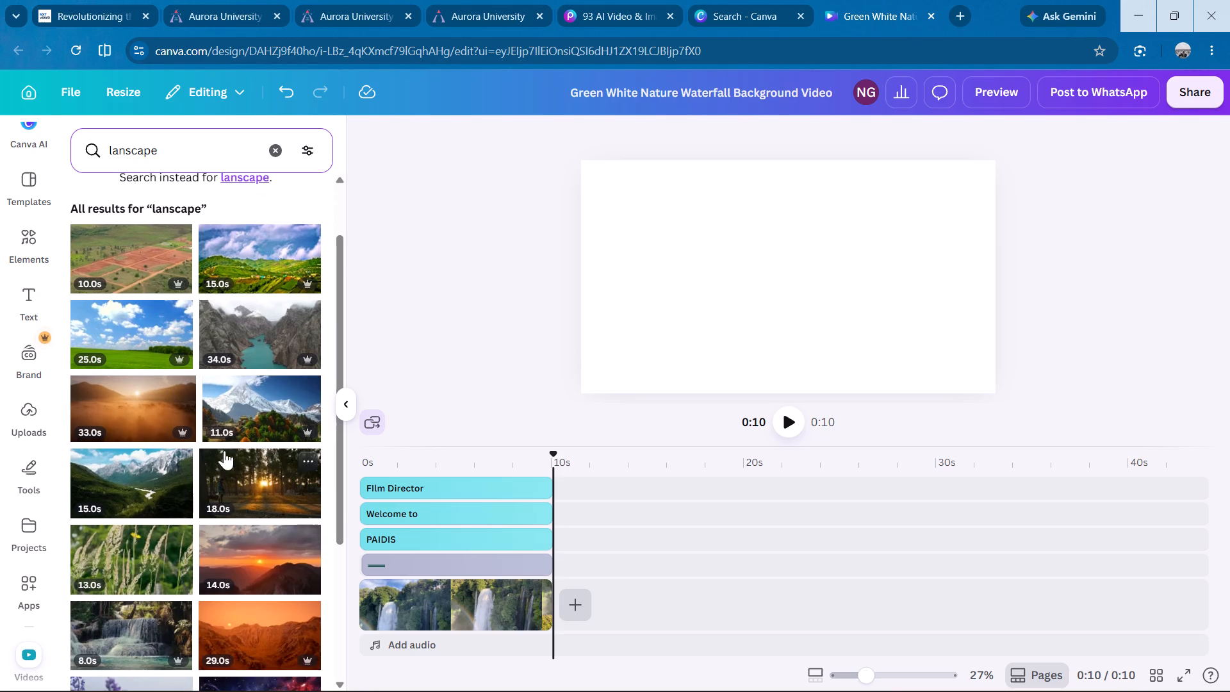
{"action": "scroll", "coordinate": [147, 415], "scroll_direction": "down", "scroll_amount": 2}
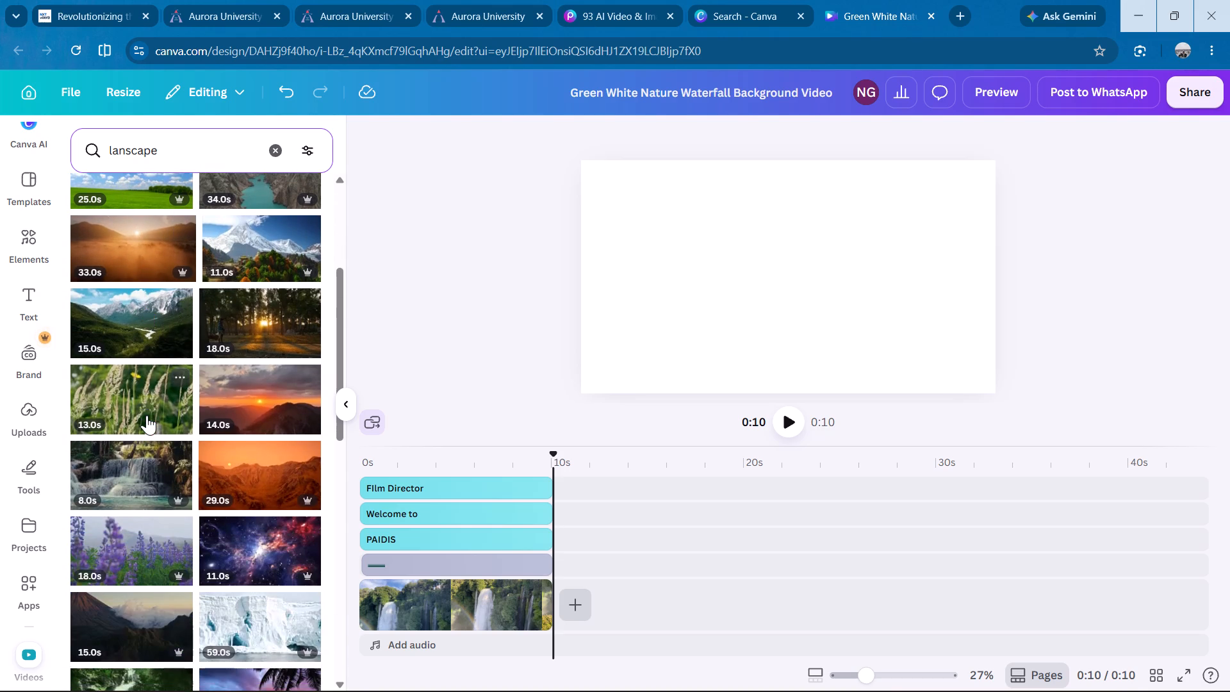
{"action": "scroll", "coordinate": [147, 415], "scroll_direction": "down", "scroll_amount": 4}
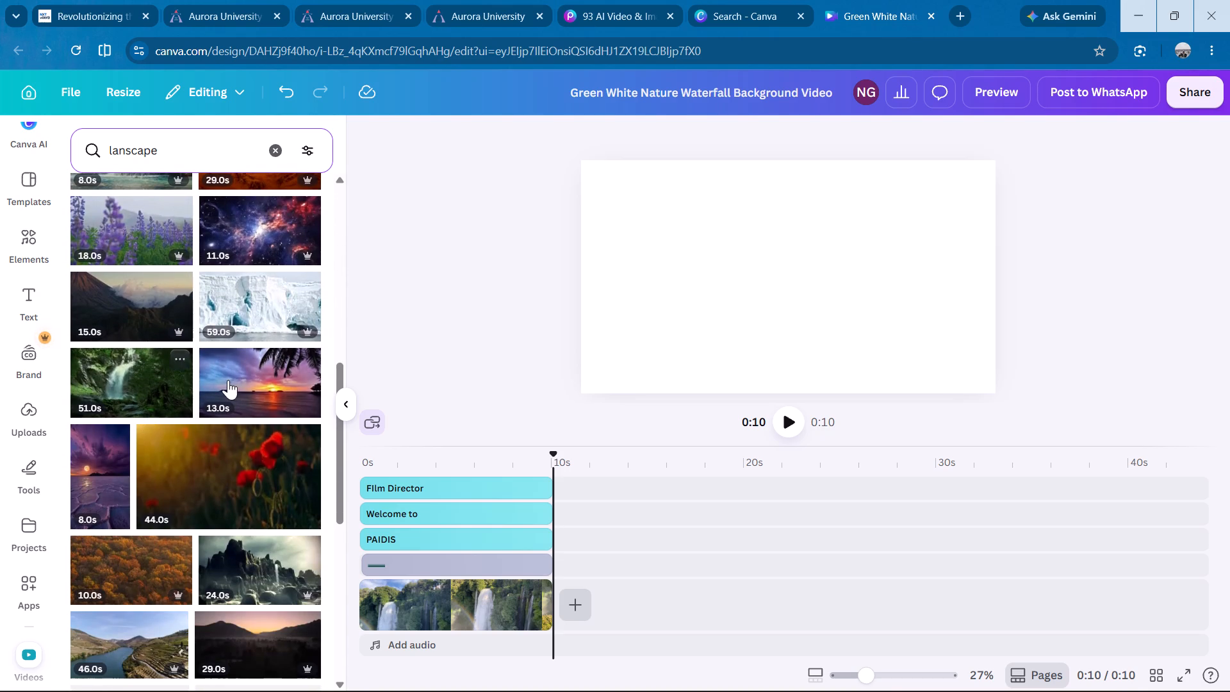
{"action": "scroll", "coordinate": [229, 380], "scroll_direction": "down", "scroll_amount": 2}
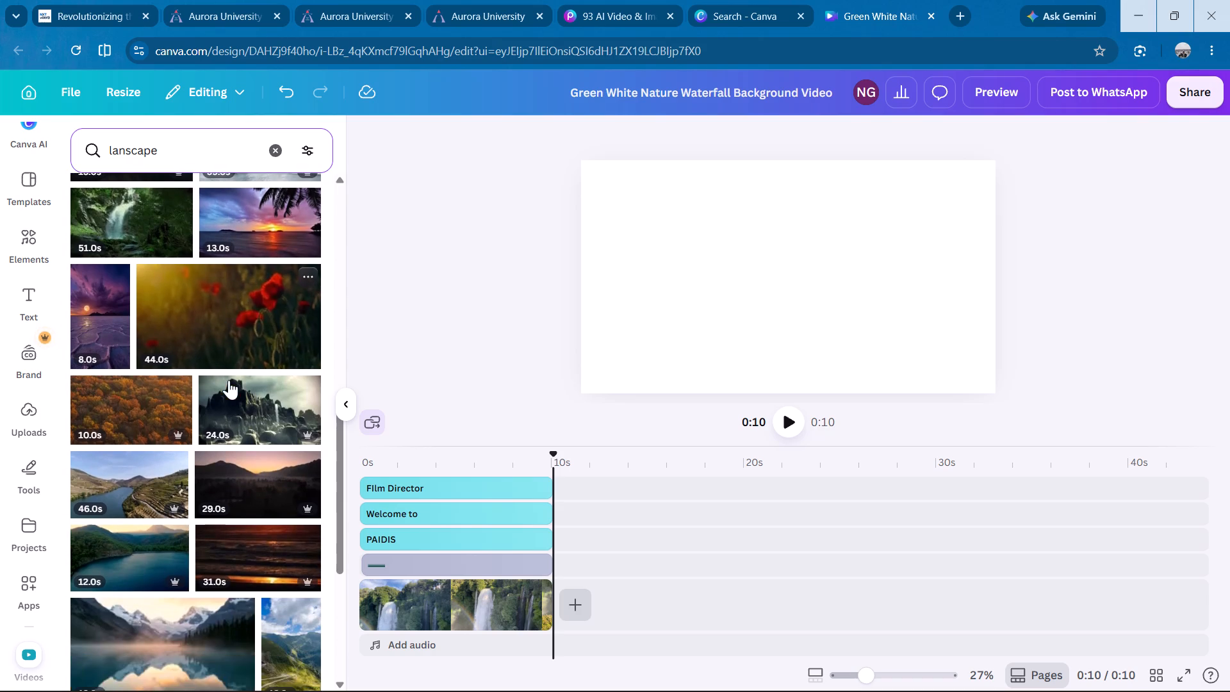
{"action": "scroll", "coordinate": [229, 380], "scroll_direction": "down", "scroll_amount": 1}
{"action": "left_click", "coordinate": [231, 456]}
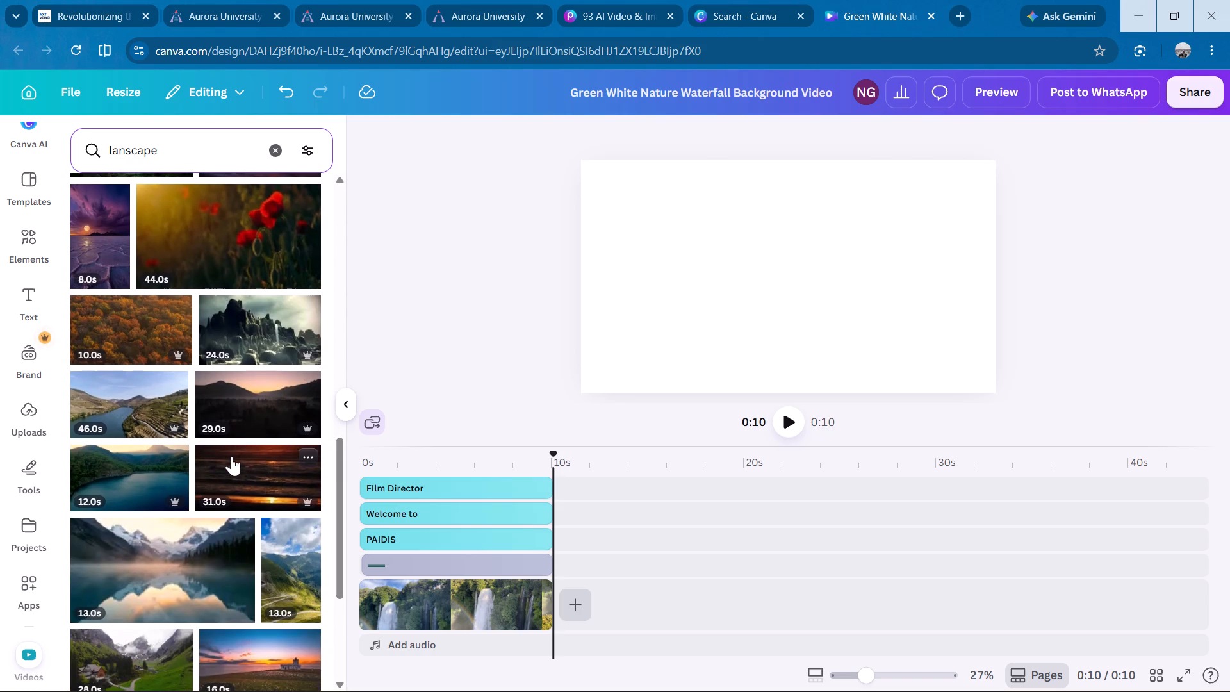
{"action": "scroll", "coordinate": [568, 416], "scroll_direction": "down", "scroll_amount": 1}
Play the video with the ocean sunset clip, pause it, and check frames near the clip's beginning.
{"action": "left_click", "coordinate": [785, 427]}
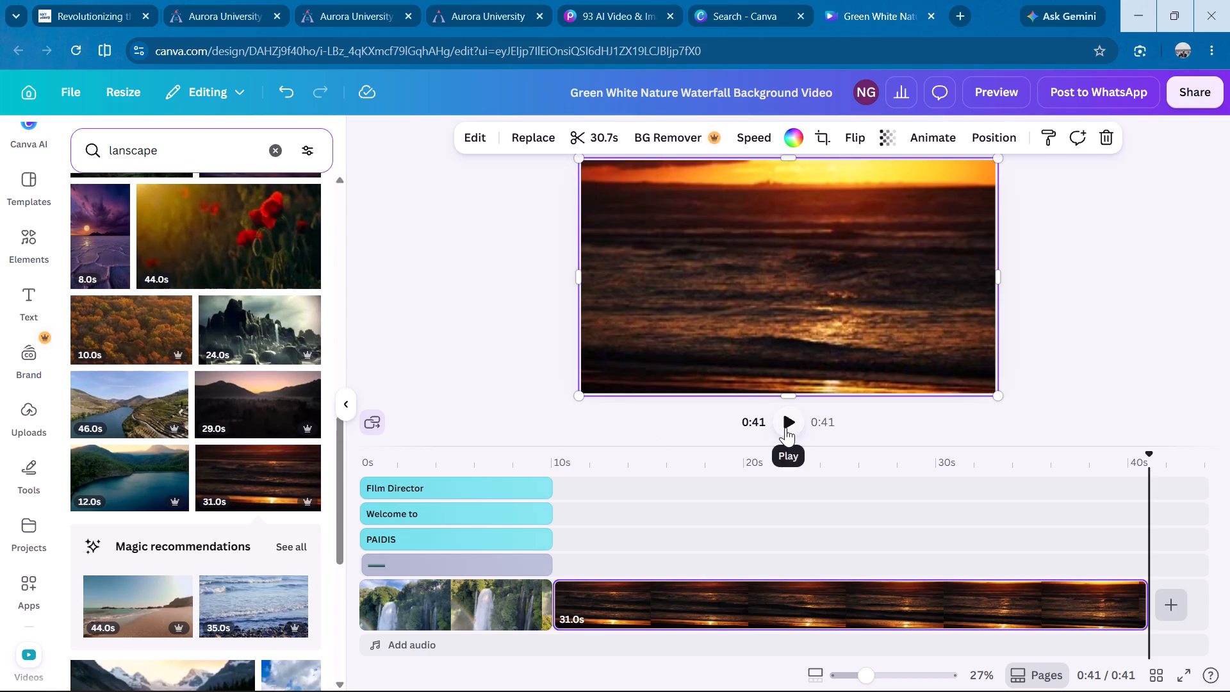
{"action": "left_click", "coordinate": [785, 425]}
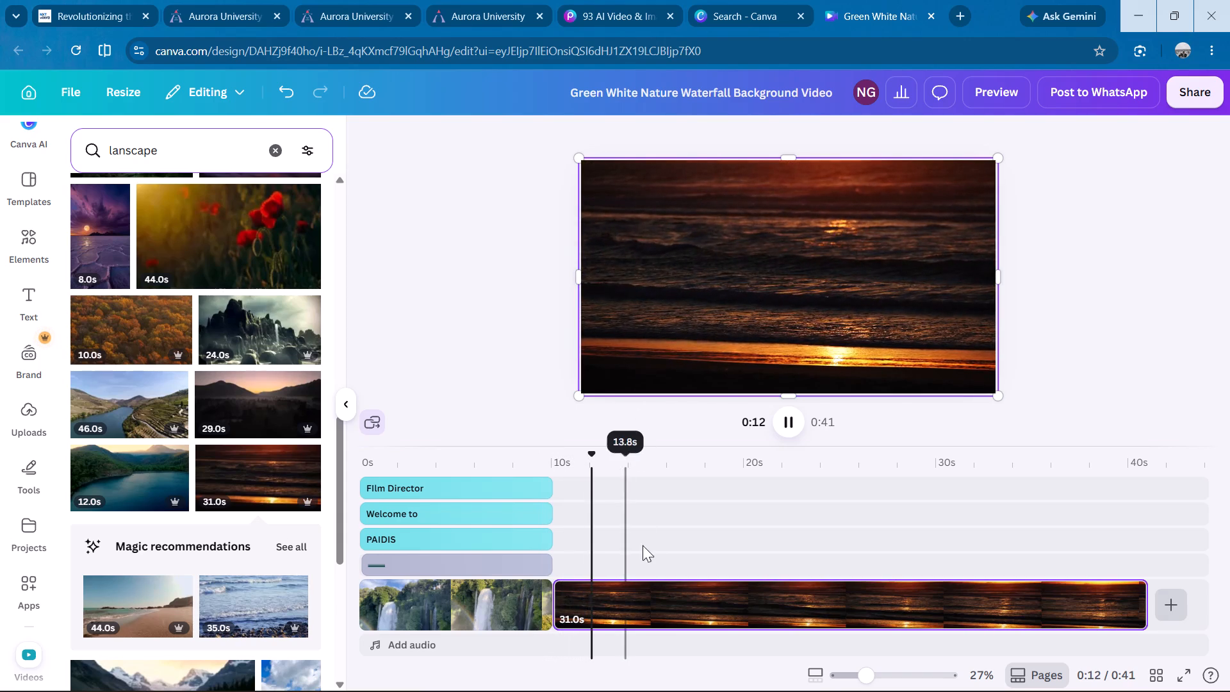
{"action": "left_click", "coordinate": [648, 595]}
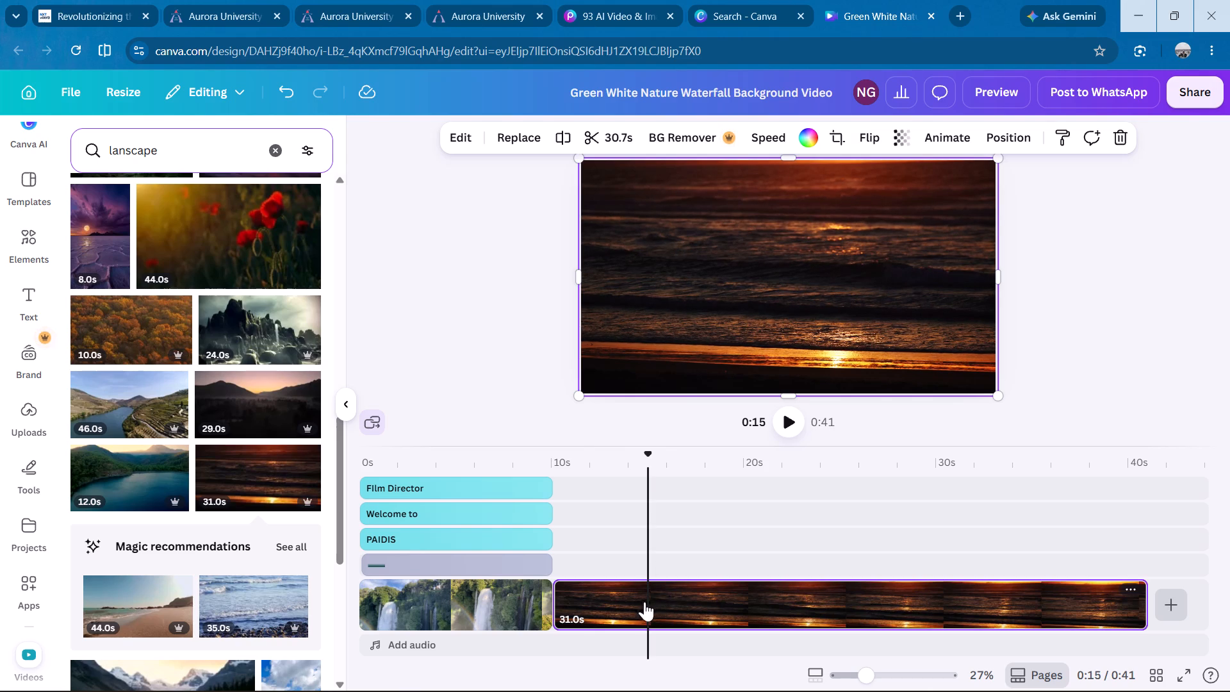
{"action": "left_click", "coordinate": [602, 564]}
{"action": "left_click", "coordinate": [601, 552]}
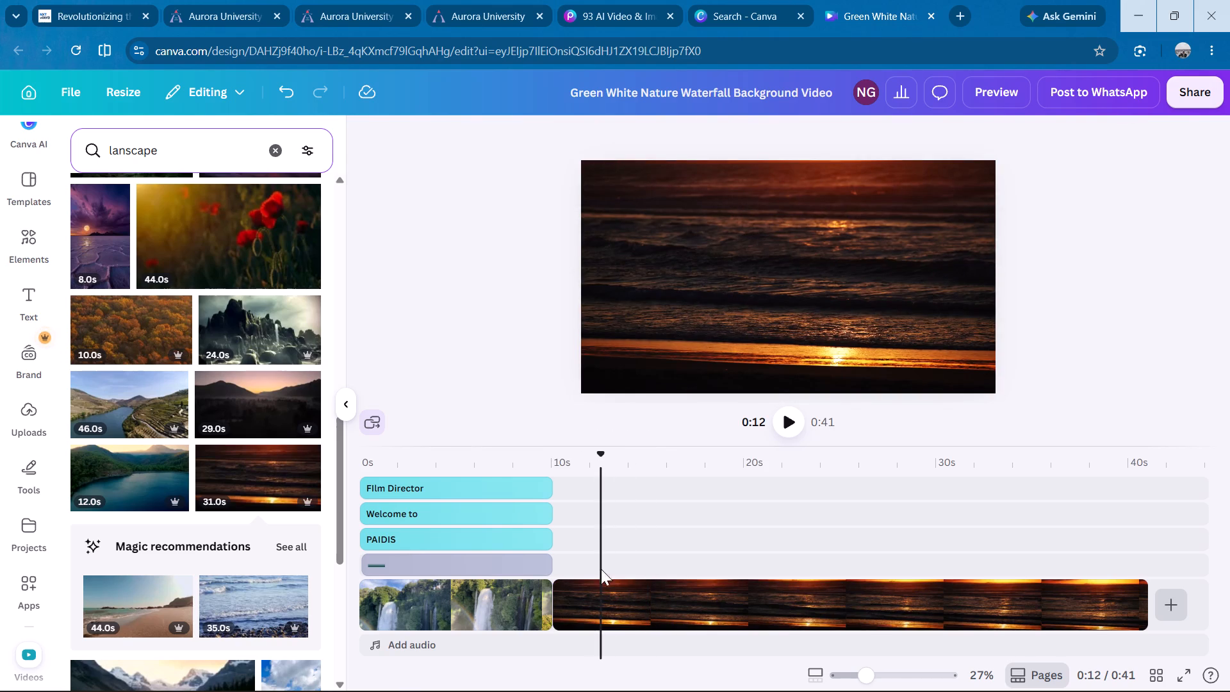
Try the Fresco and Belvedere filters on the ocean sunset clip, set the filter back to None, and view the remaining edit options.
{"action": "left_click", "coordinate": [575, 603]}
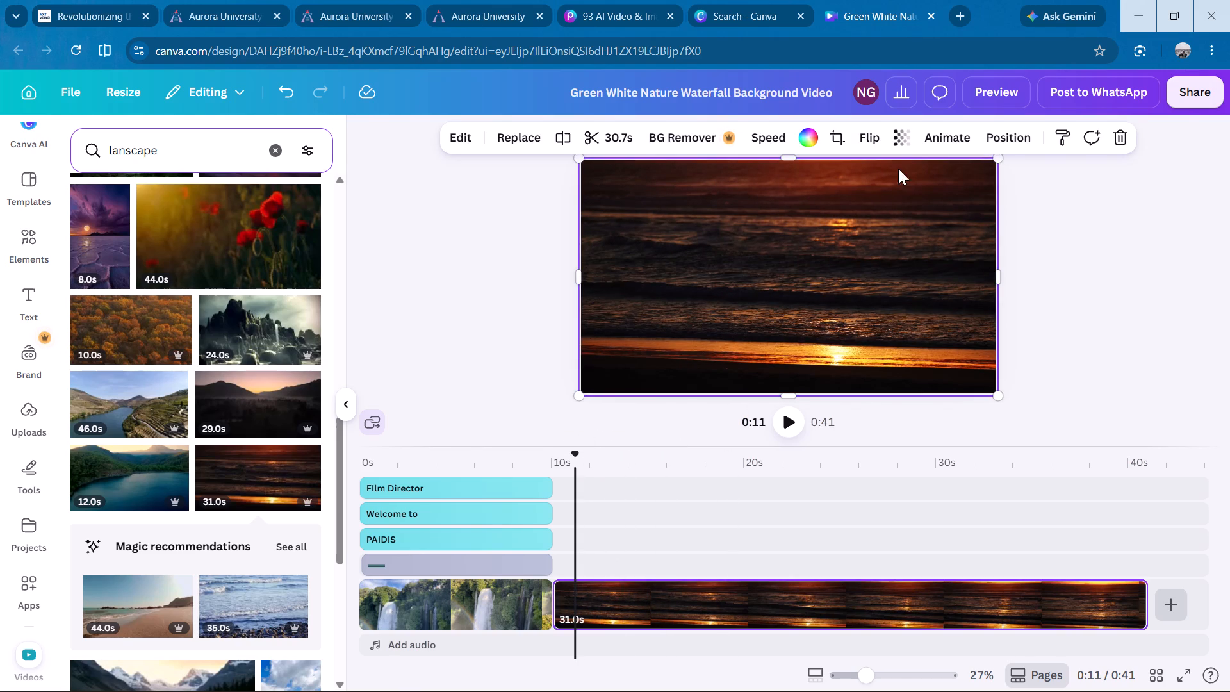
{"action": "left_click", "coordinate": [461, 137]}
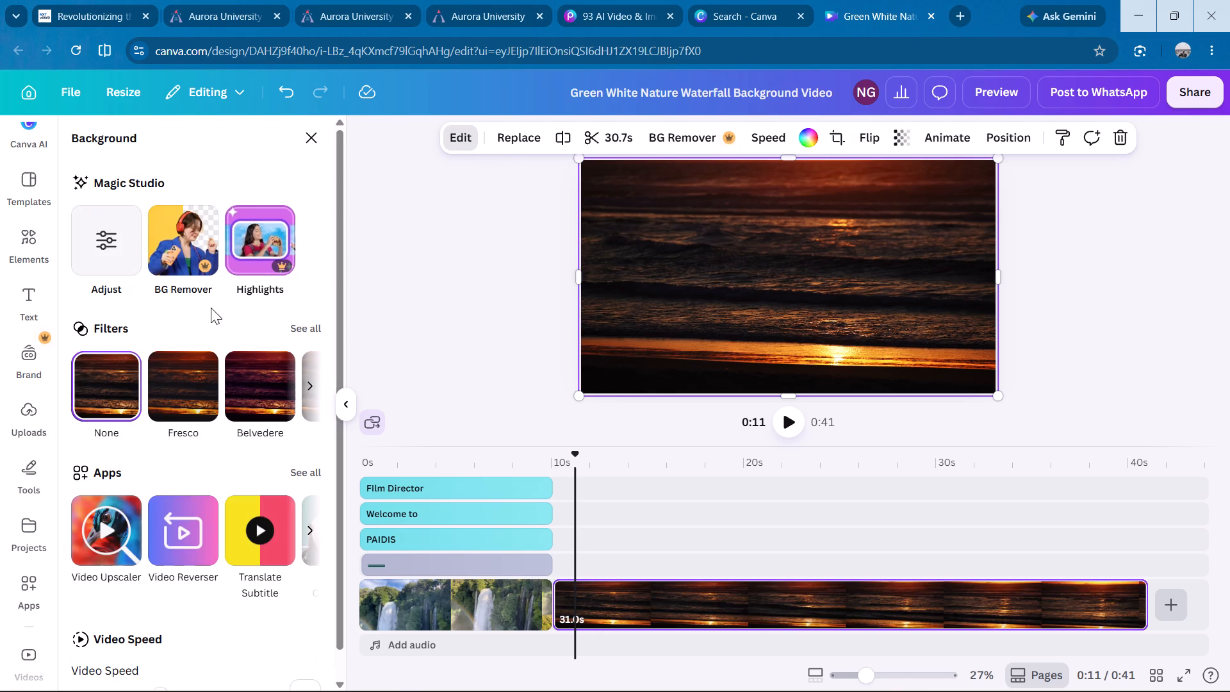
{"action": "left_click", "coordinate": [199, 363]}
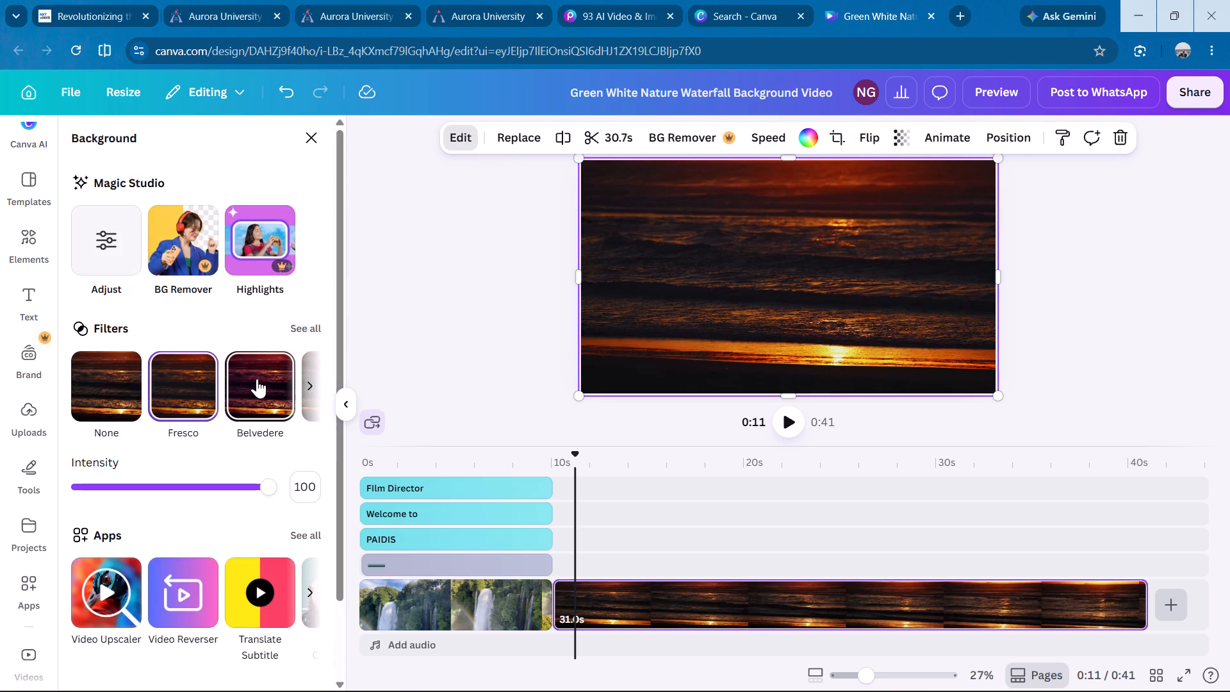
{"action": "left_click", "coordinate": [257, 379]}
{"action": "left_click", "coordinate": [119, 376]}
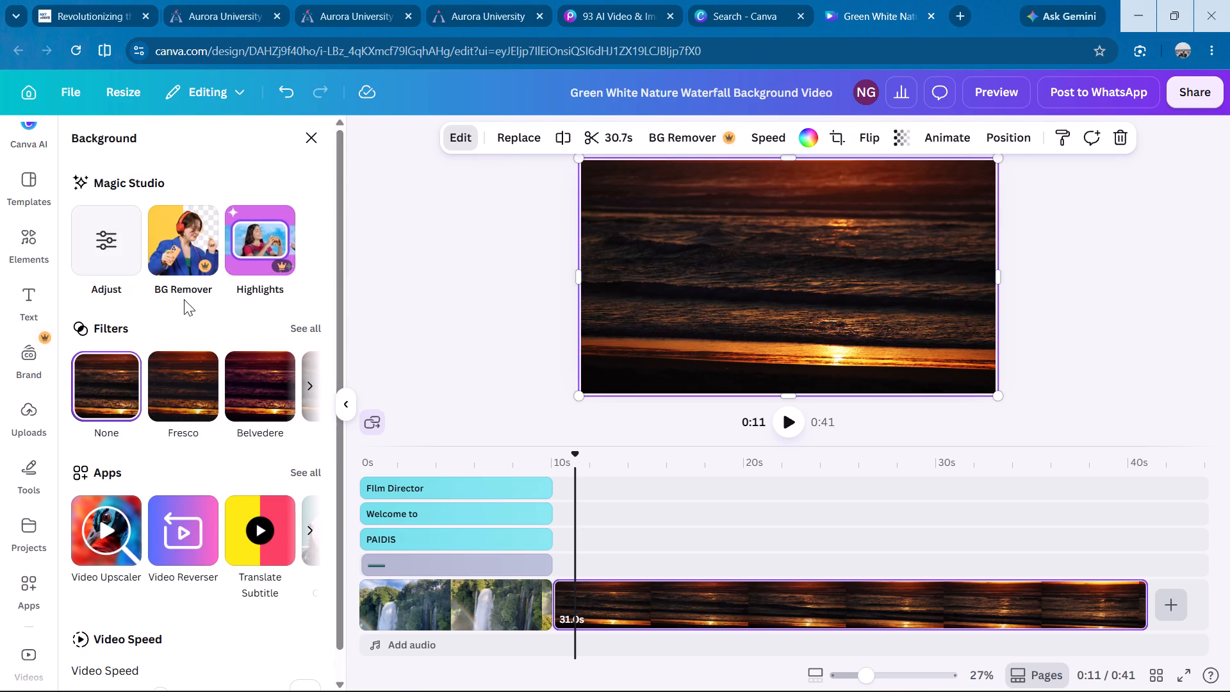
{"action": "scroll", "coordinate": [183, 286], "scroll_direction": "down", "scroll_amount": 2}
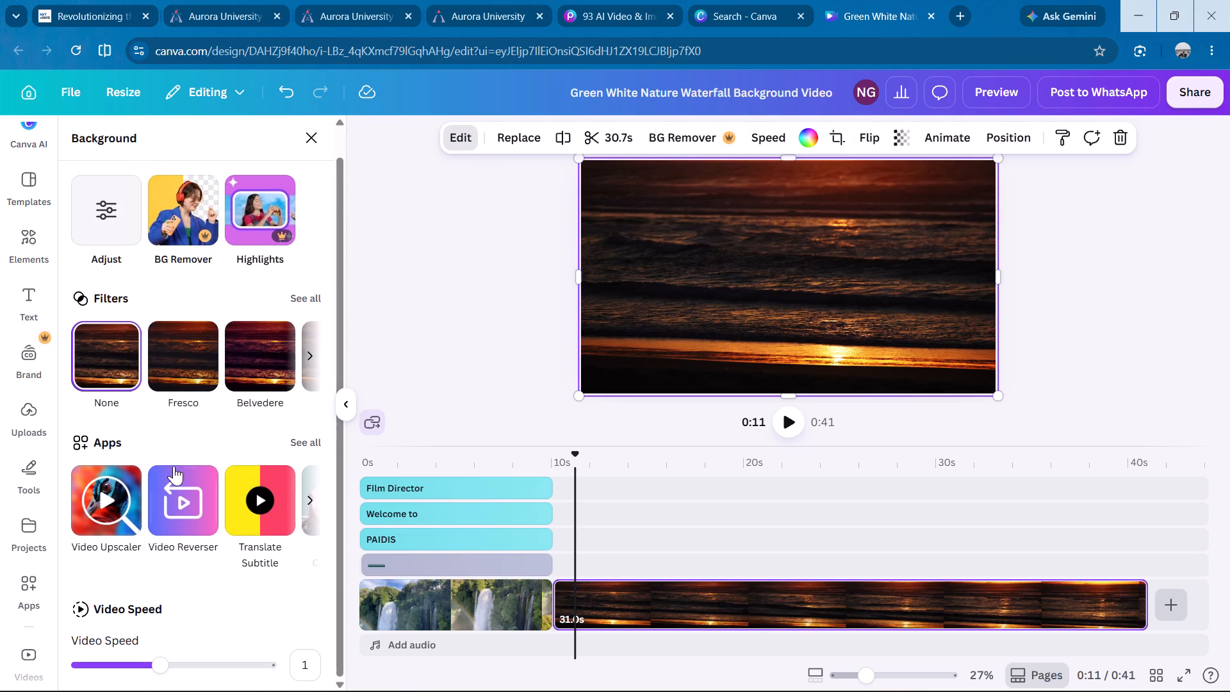
Check frames near the start and end of the ocean sunset clip and view its additional options.
{"action": "left_click", "coordinate": [602, 607]}
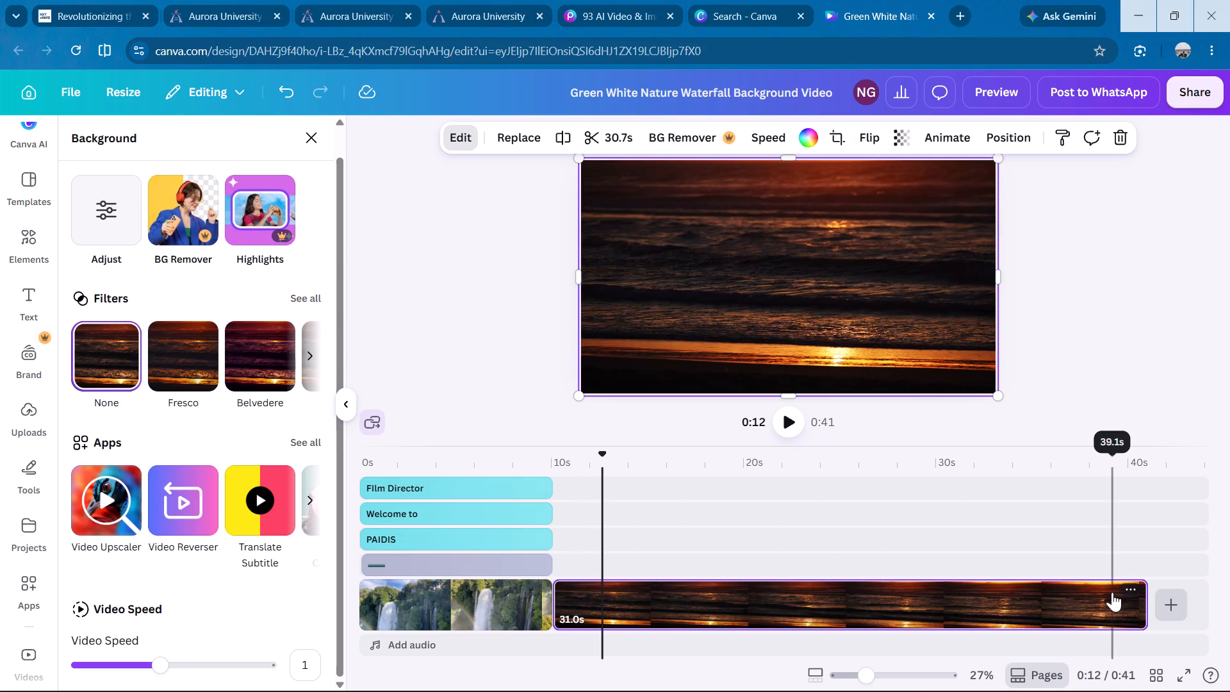
{"action": "left_click", "coordinate": [1112, 592]}
{"action": "left_click", "coordinate": [1138, 593]}
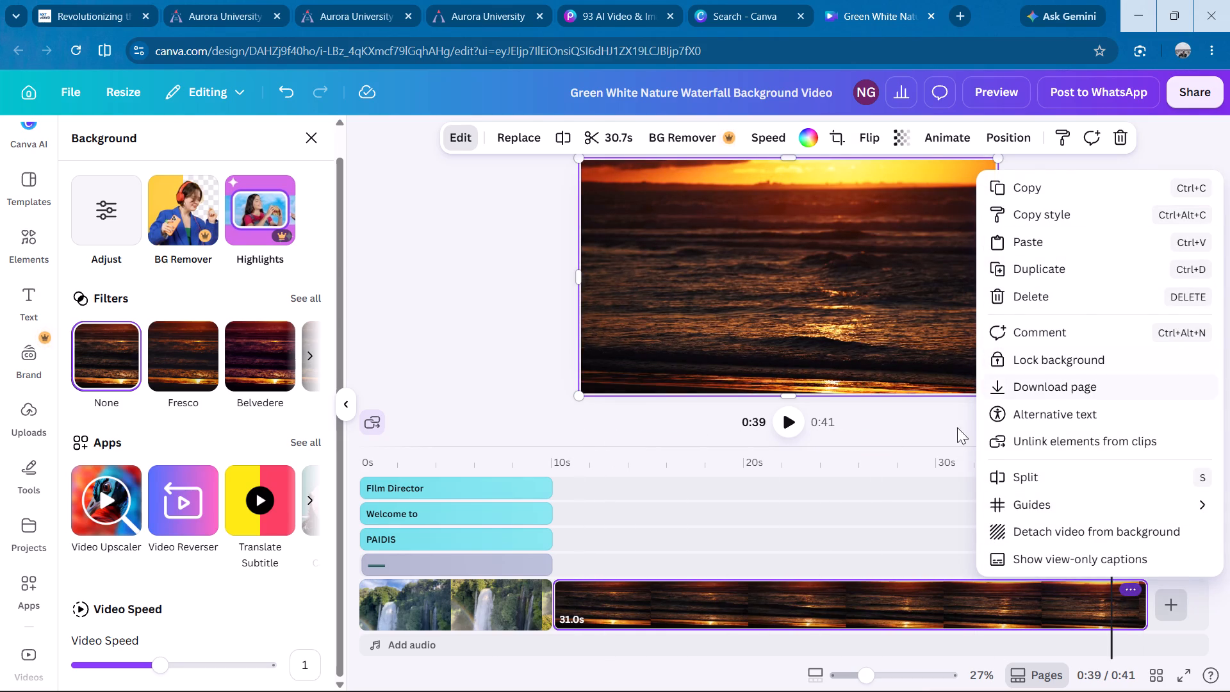
{"action": "left_click", "coordinate": [907, 588]}
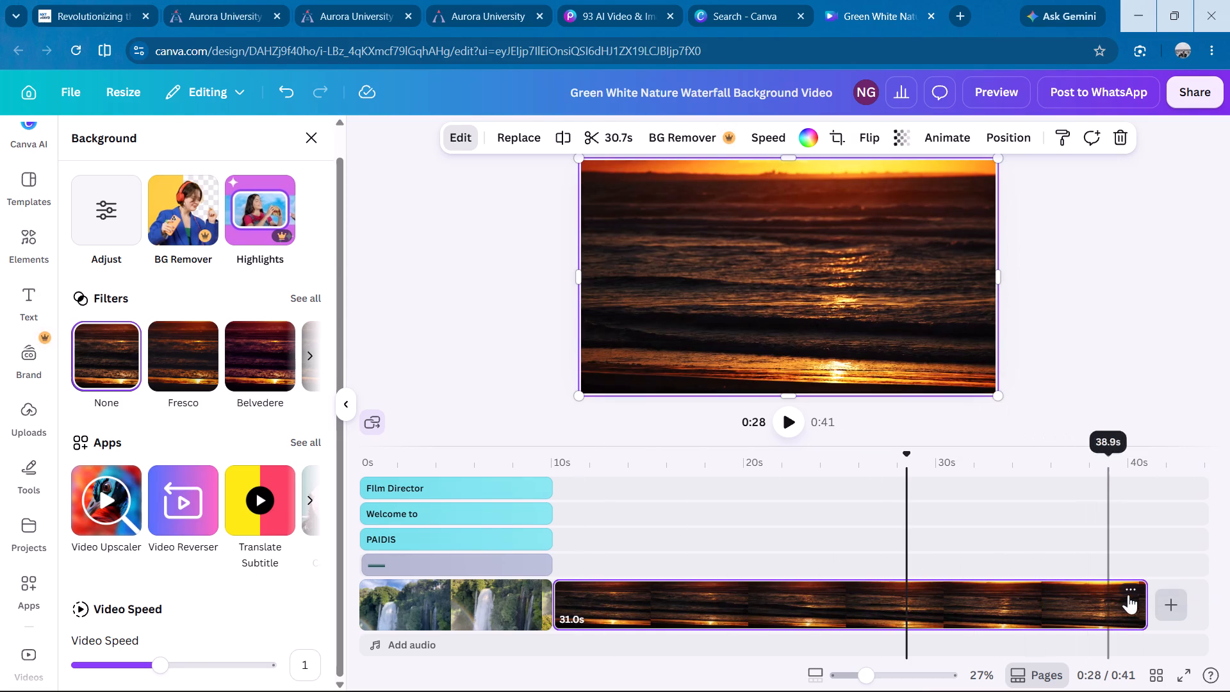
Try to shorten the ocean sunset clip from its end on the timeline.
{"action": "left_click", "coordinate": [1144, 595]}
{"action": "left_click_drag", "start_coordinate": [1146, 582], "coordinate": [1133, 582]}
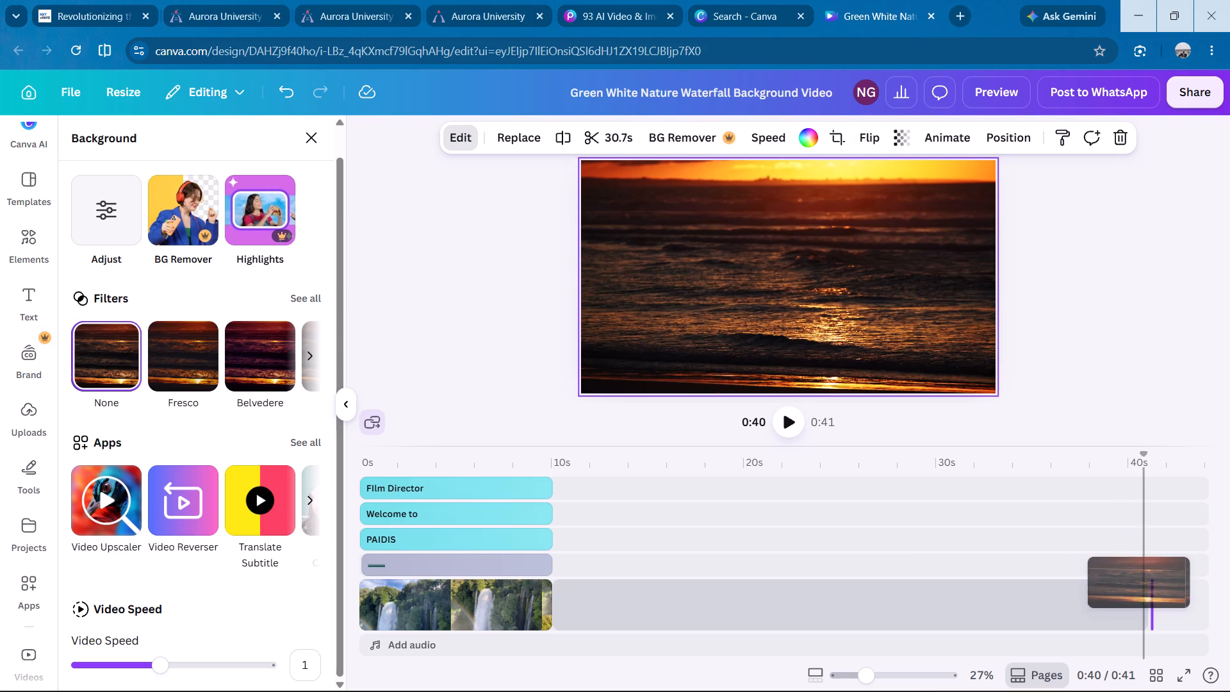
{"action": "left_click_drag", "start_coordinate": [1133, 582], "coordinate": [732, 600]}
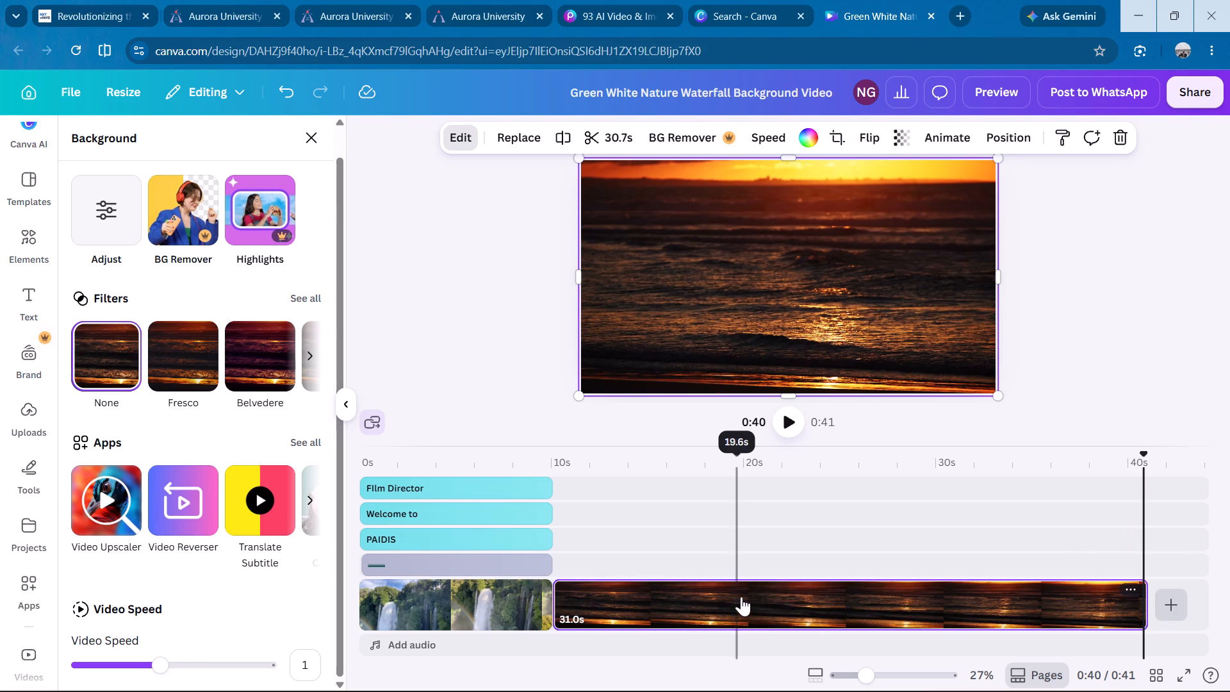
View the additional options of the ocean sunset clip at about 25 seconds.
{"action": "left_click", "coordinate": [844, 605]}
{"action": "right_click", "coordinate": [844, 605]}
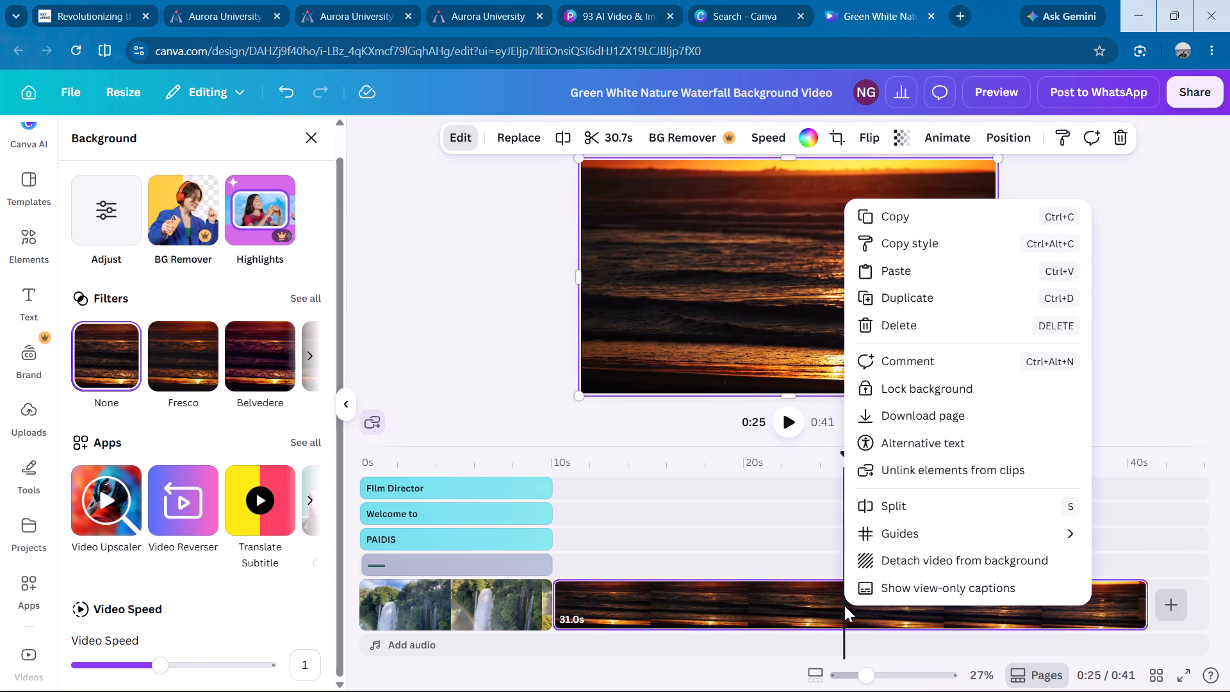
{"action": "left_click", "coordinate": [801, 600]}
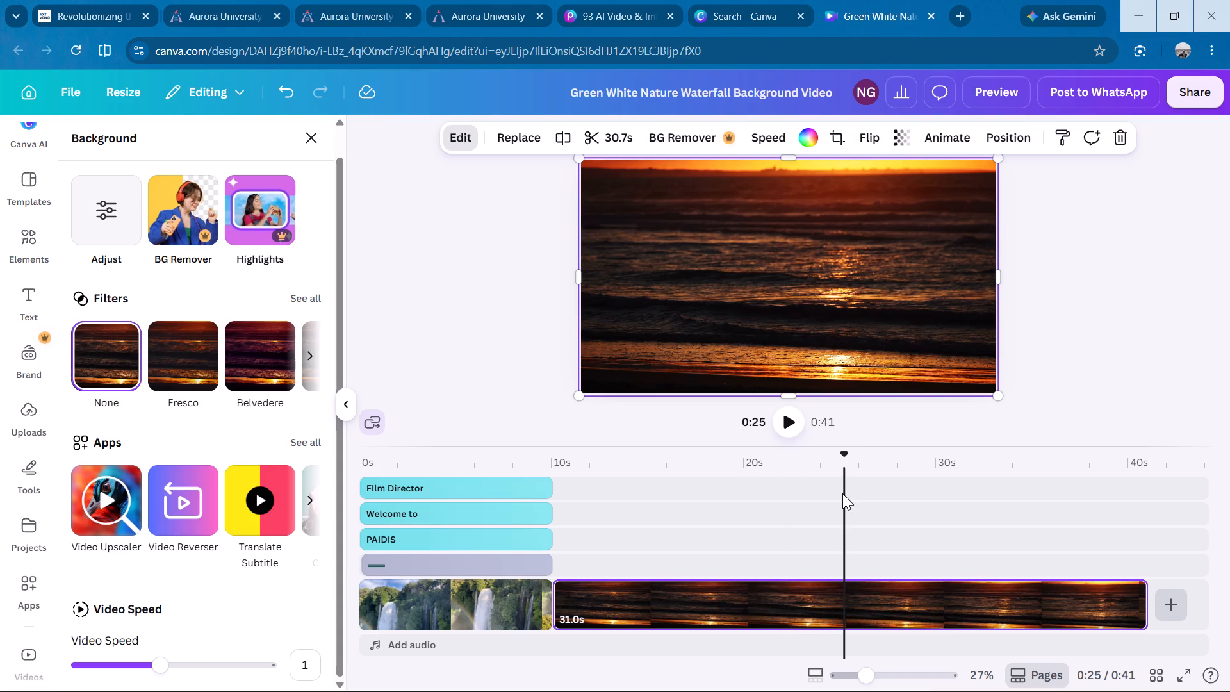
Check ocean sunset frames at about 23 and 20 seconds, and briefly play the video from the 20-second point before pausing it.
{"action": "left_click_drag", "start_coordinate": [842, 493], "coordinate": [826, 493]}
{"action": "left_click", "coordinate": [803, 530]}
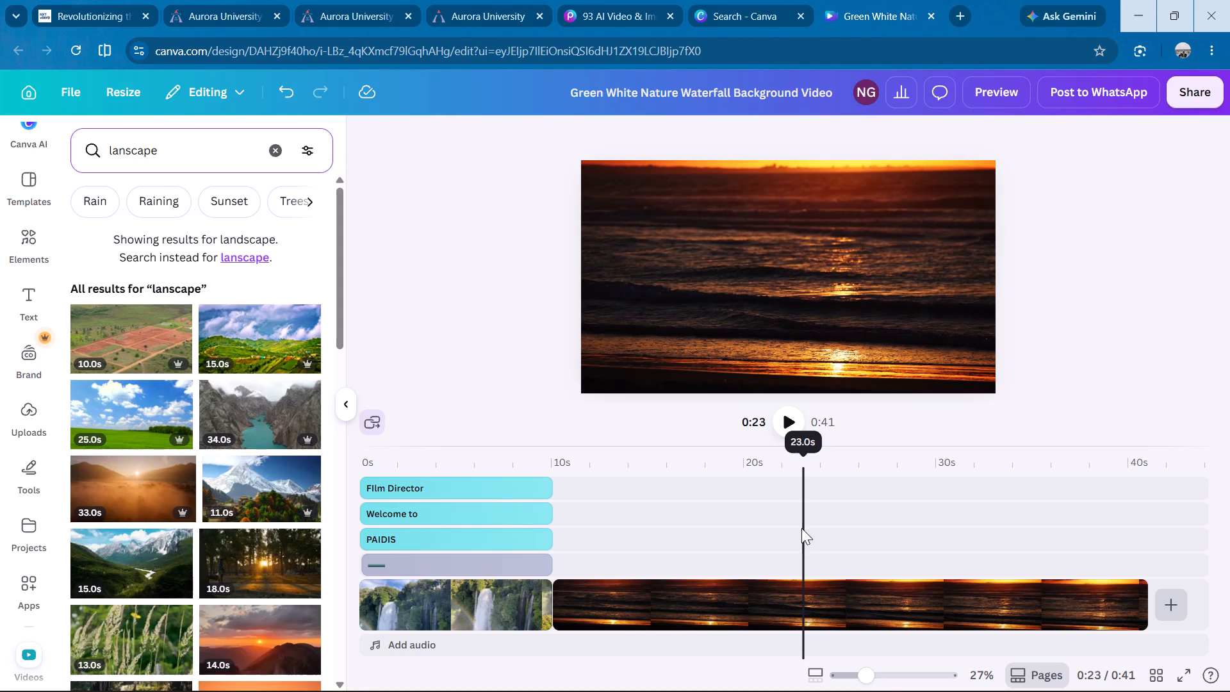
{"action": "left_click_drag", "start_coordinate": [801, 526], "coordinate": [751, 523]}
{"action": "left_click_drag", "start_coordinate": [751, 523], "coordinate": [760, 523]}
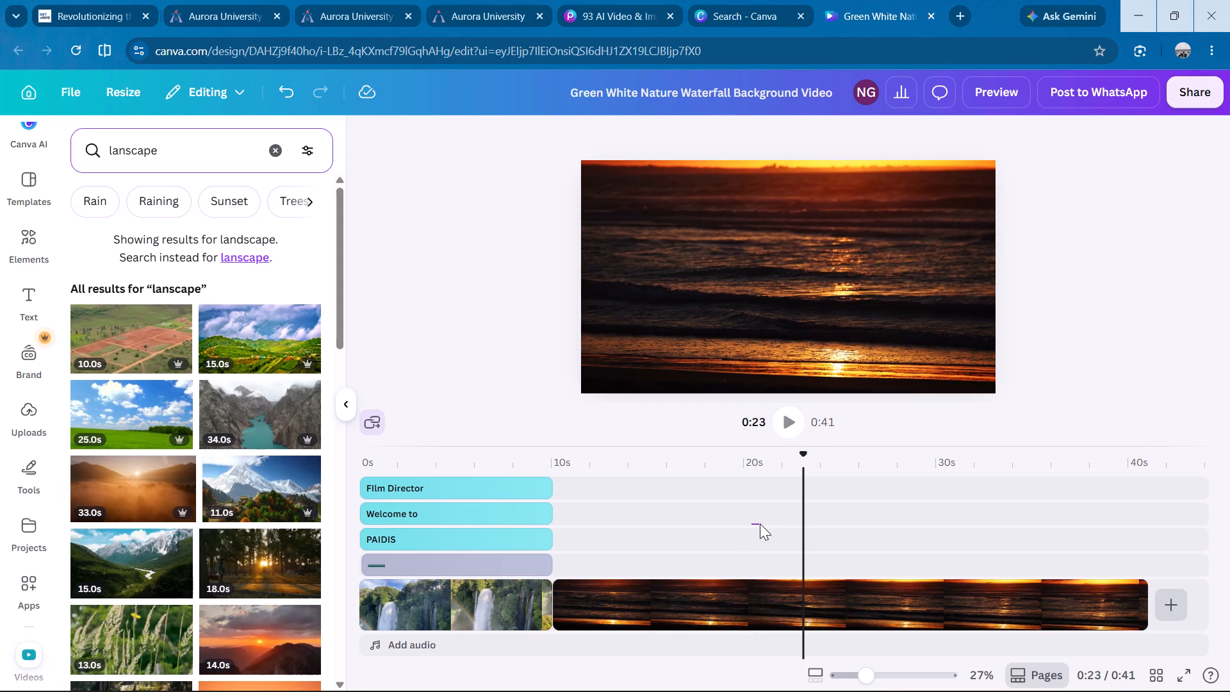
{"action": "left_click_drag", "start_coordinate": [760, 523], "coordinate": [757, 479]}
{"action": "left_click_drag", "start_coordinate": [757, 479], "coordinate": [758, 479]}
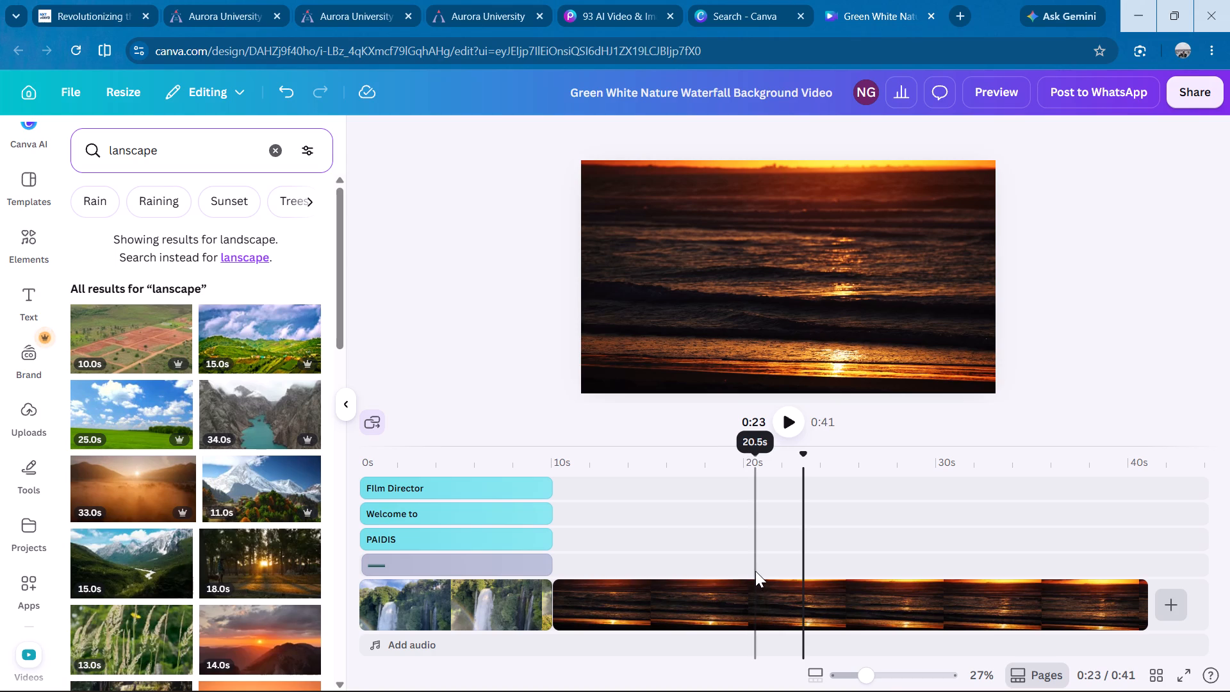
{"action": "left_click", "coordinate": [755, 571]}
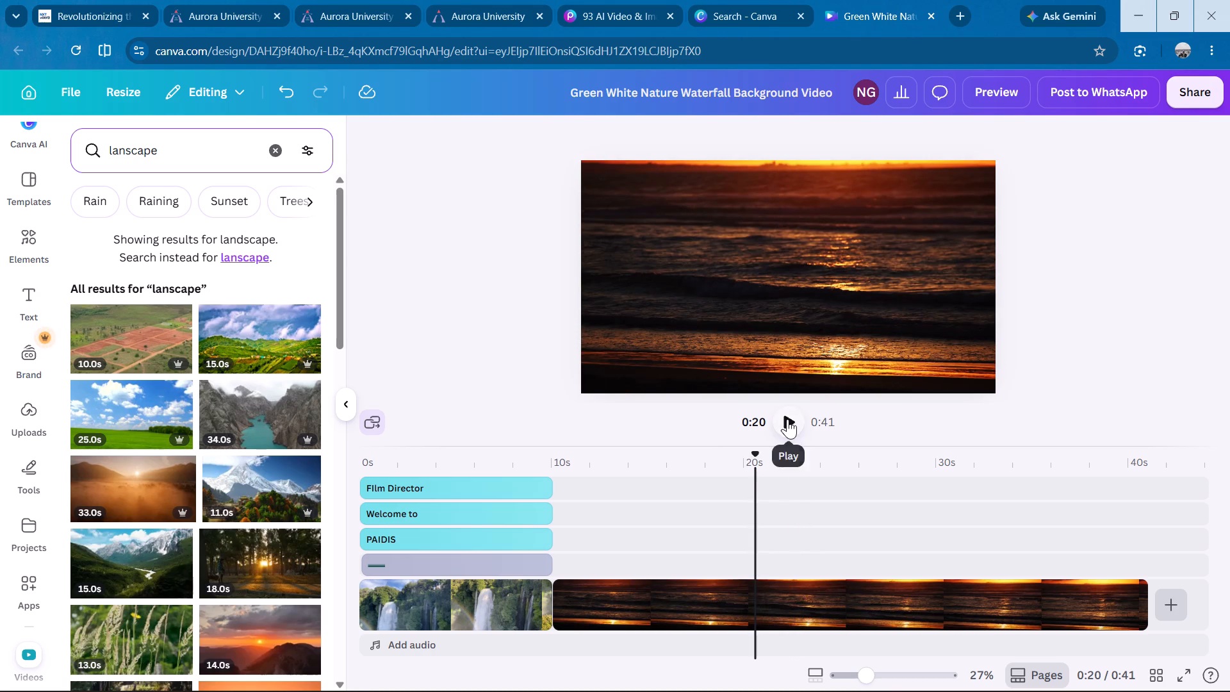
{"action": "scroll", "coordinate": [708, 201], "scroll_direction": "up", "scroll_amount": 2}
{"action": "scroll", "coordinate": [708, 201], "scroll_direction": "down", "scroll_amount": 2}
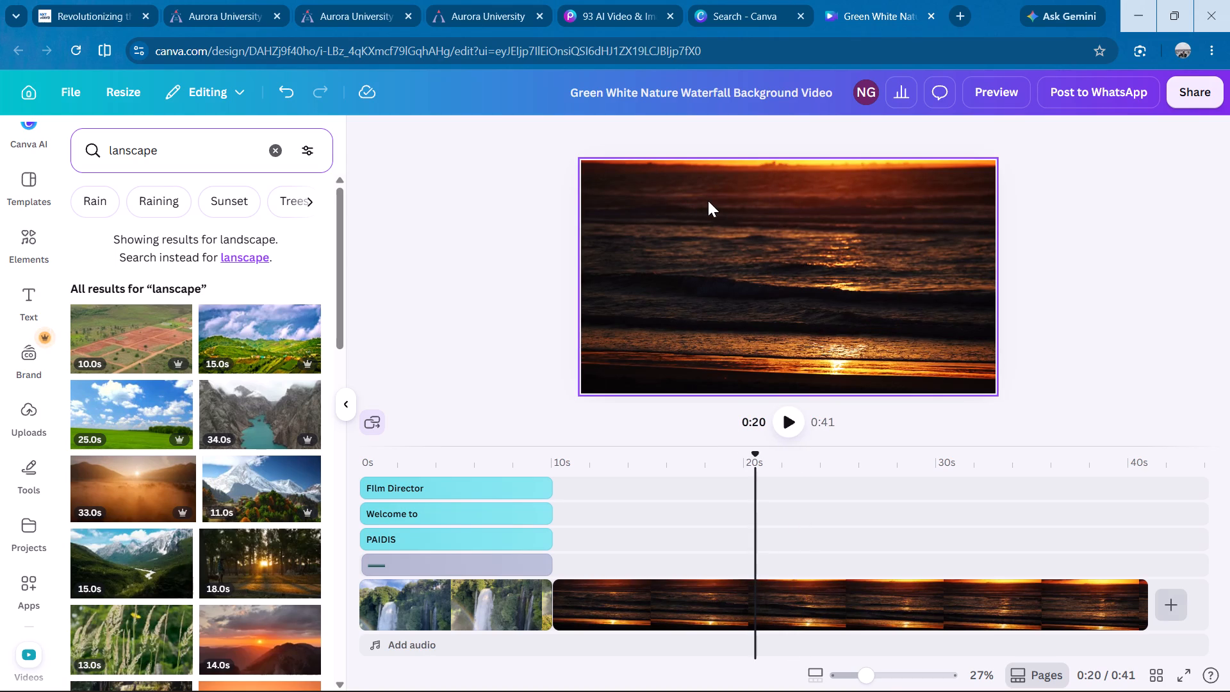
{"action": "scroll", "coordinate": [708, 201], "scroll_direction": "up", "scroll_amount": 2}
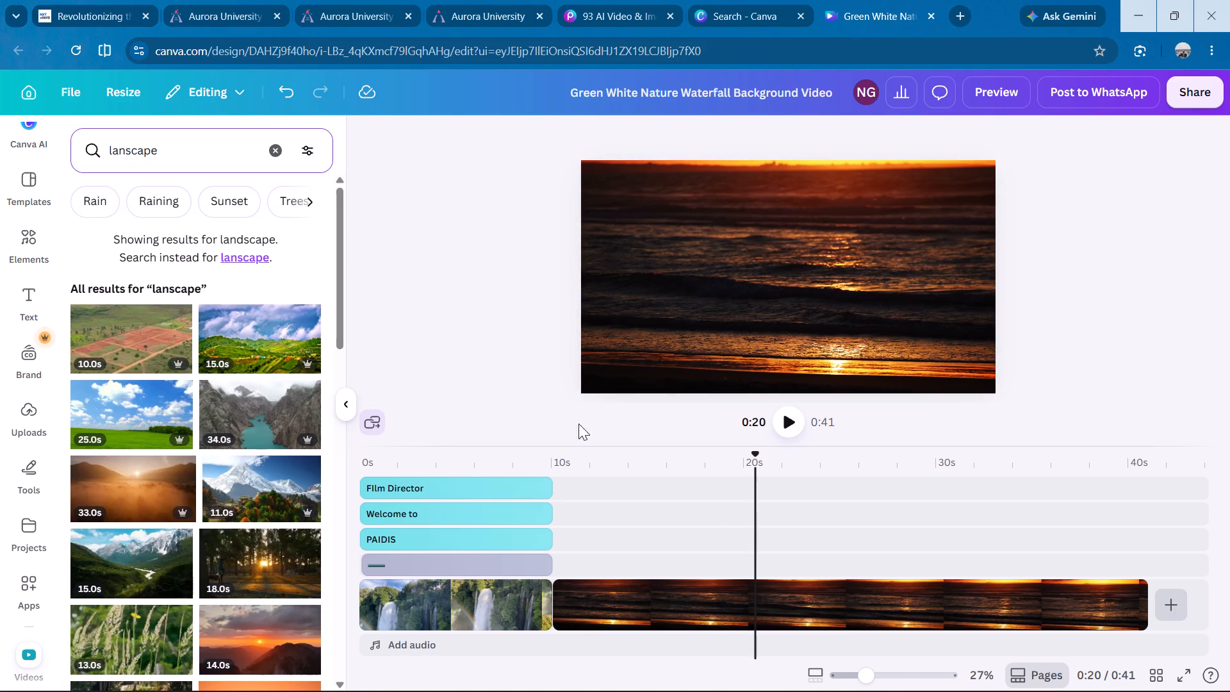
{"action": "left_click", "coordinate": [784, 428]}
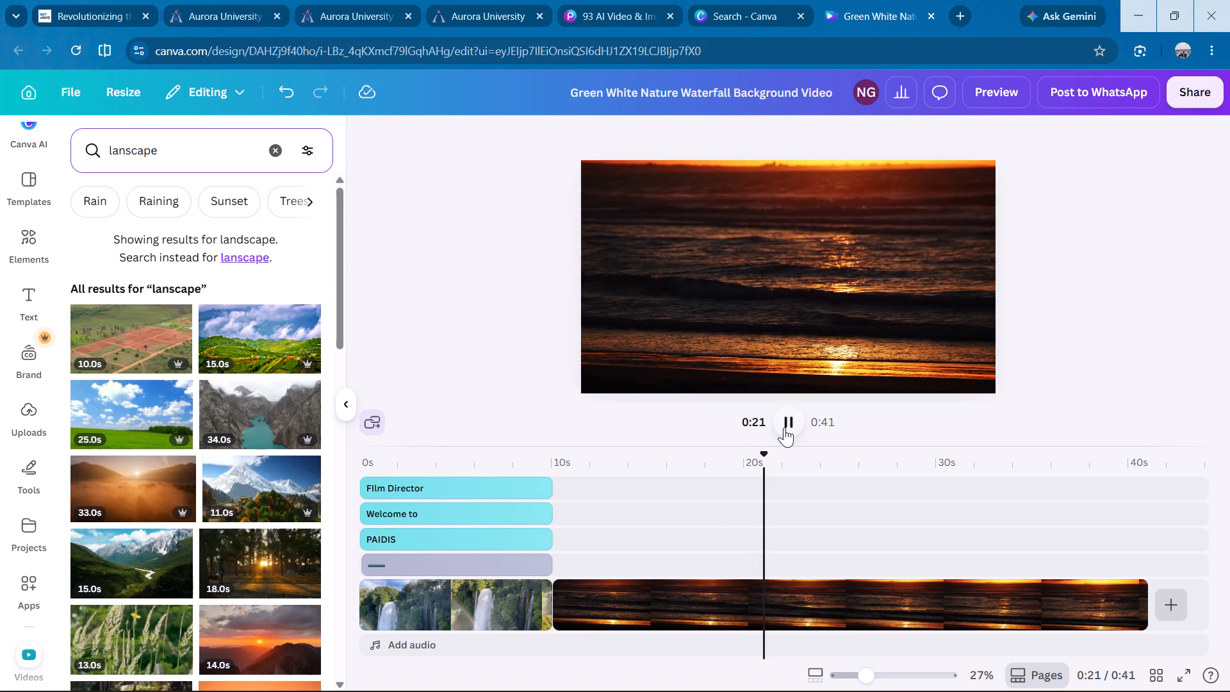
{"action": "left_click", "coordinate": [784, 427]}
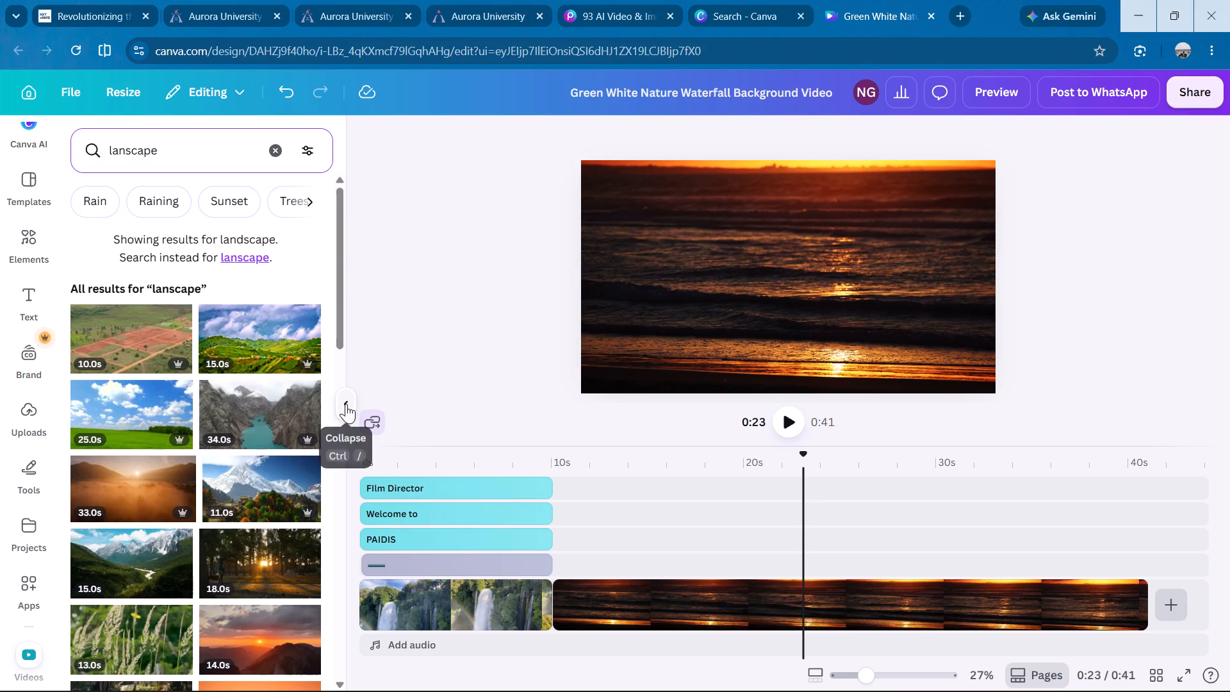
Browse the stock video results for "lanscape" and their recommendations for another clip to add.
{"action": "scroll", "coordinate": [266, 414], "scroll_direction": "down", "scroll_amount": 5}
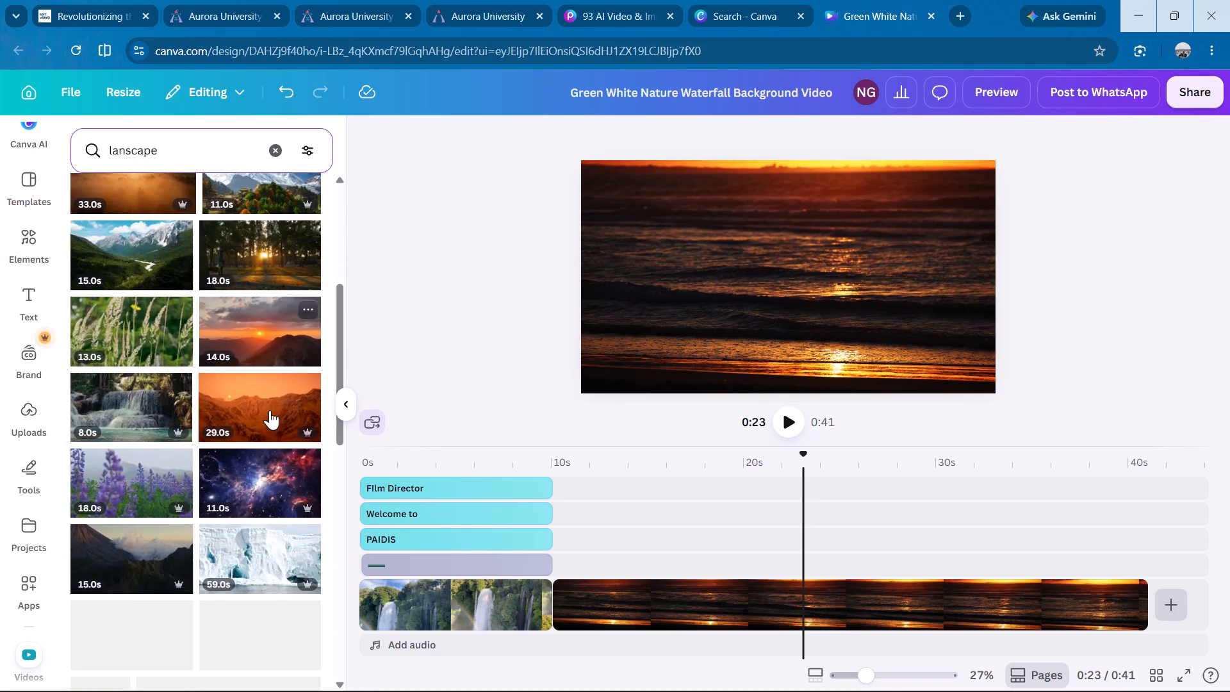
{"action": "scroll", "coordinate": [274, 405], "scroll_direction": "down", "scroll_amount": 2}
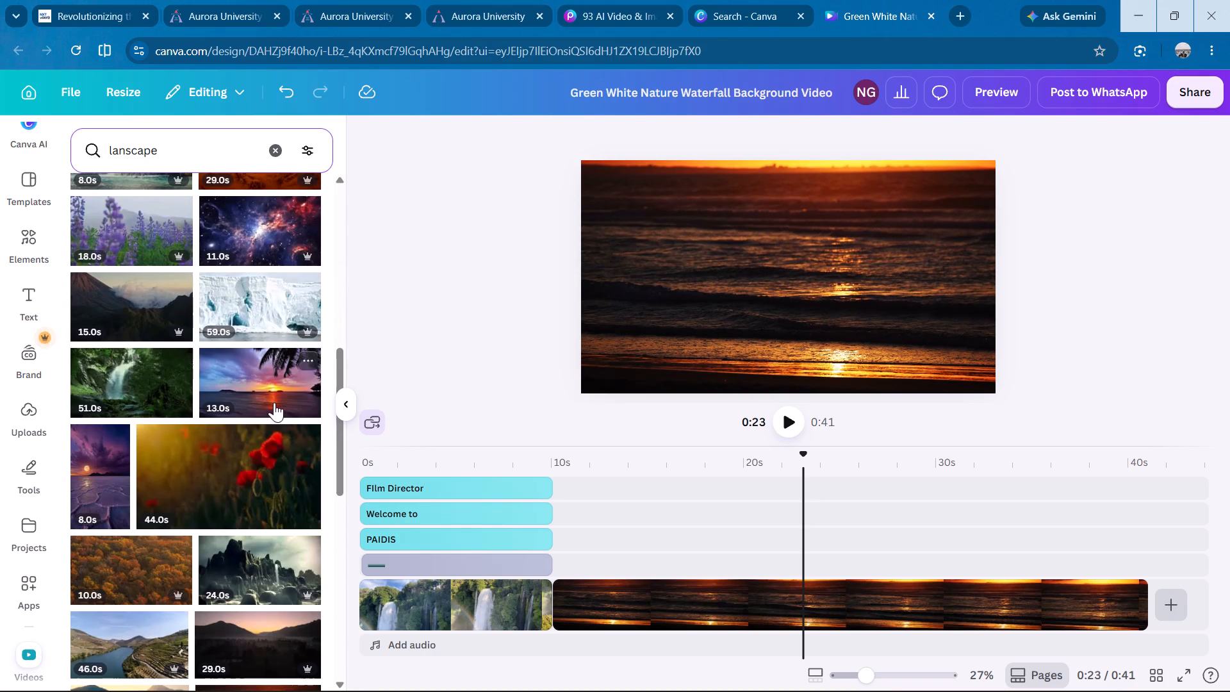
{"action": "scroll", "coordinate": [278, 395], "scroll_direction": "down", "scroll_amount": 4}
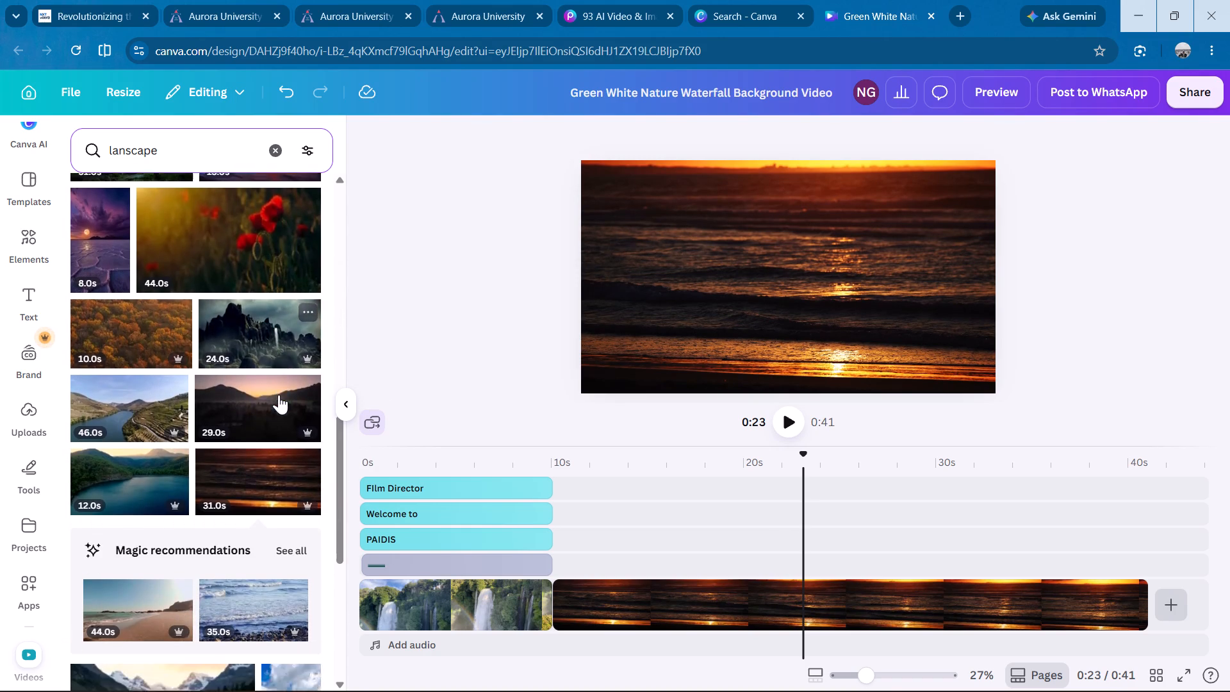
{"action": "scroll", "coordinate": [279, 395], "scroll_direction": "down", "scroll_amount": 3}
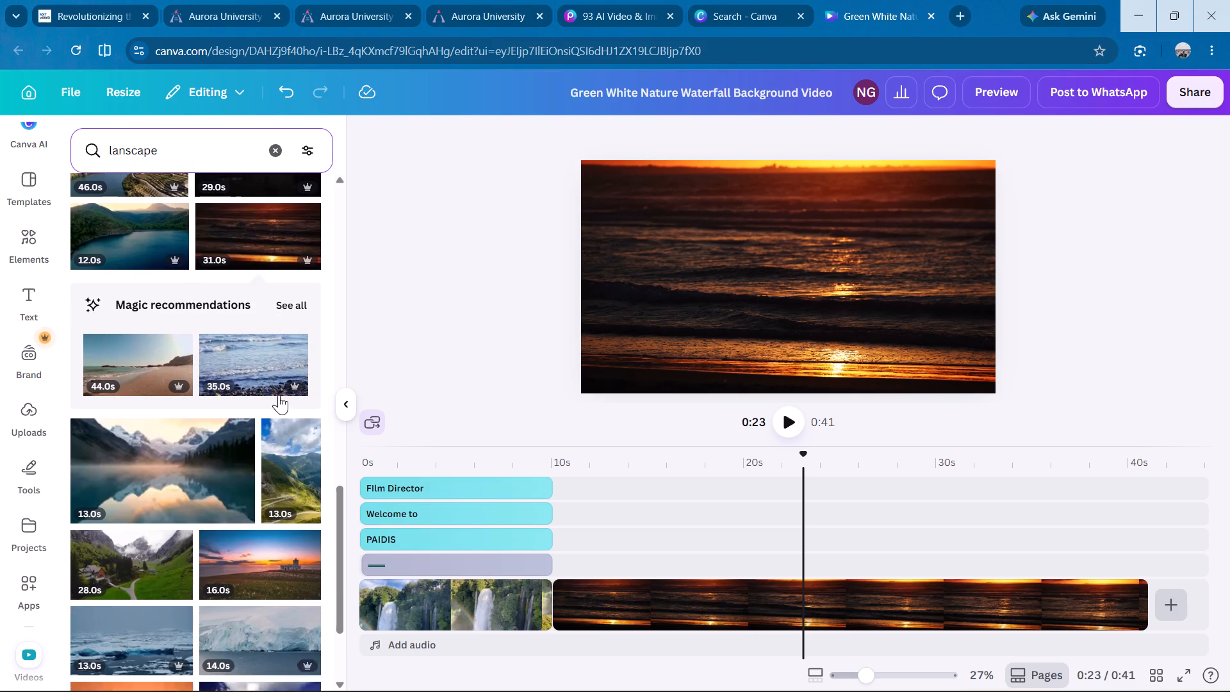
{"action": "scroll", "coordinate": [279, 395], "scroll_direction": "down", "scroll_amount": 2}
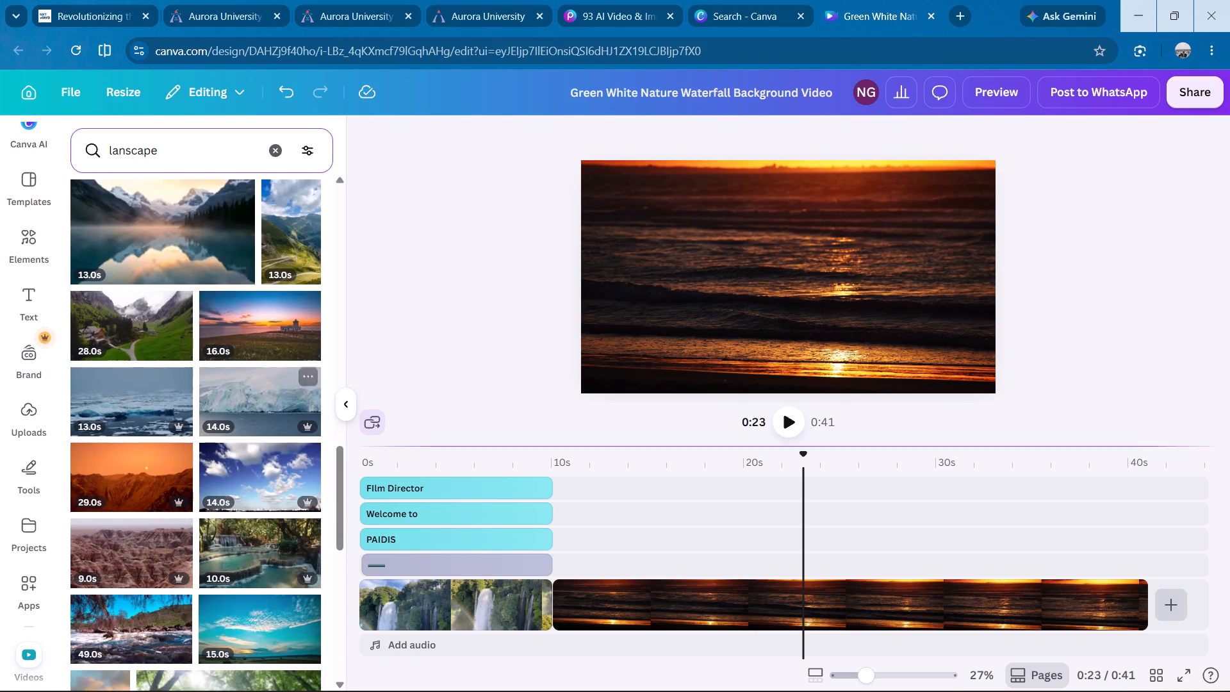
Search the stock videos for "flowers" and add the 13-second blooming red lily clip after the ocean sunset clip.
{"action": "left_click", "coordinate": [1180, 595]}
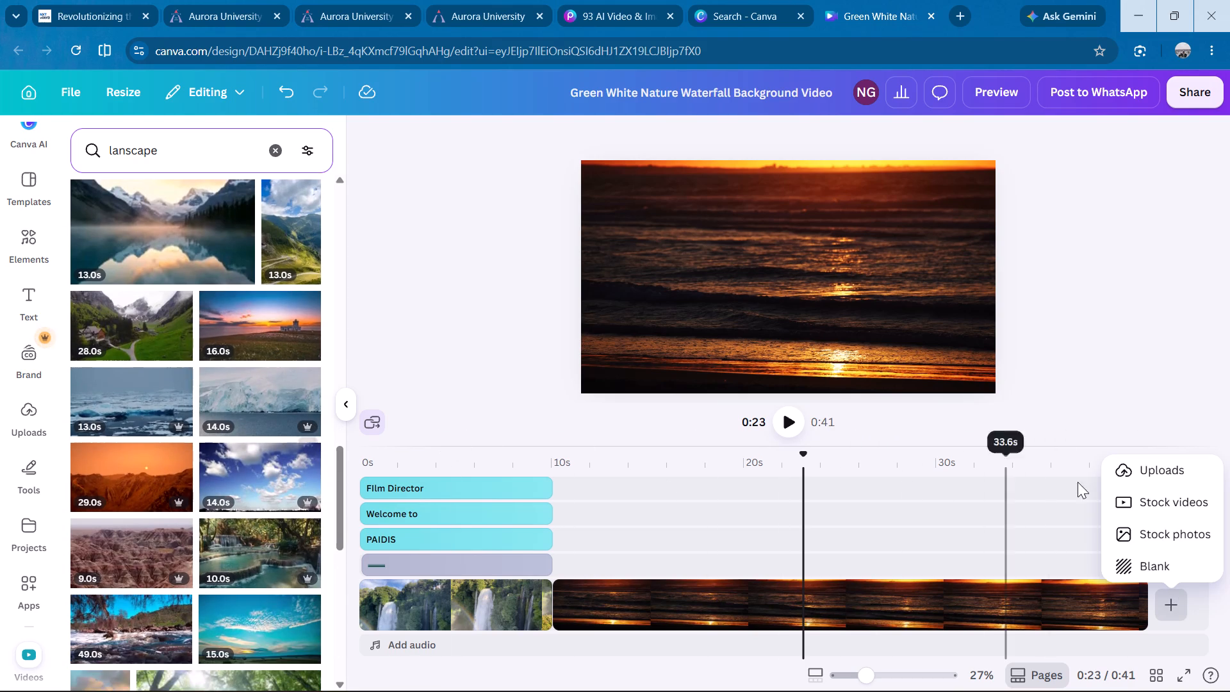
{"action": "left_click", "coordinate": [1175, 508]}
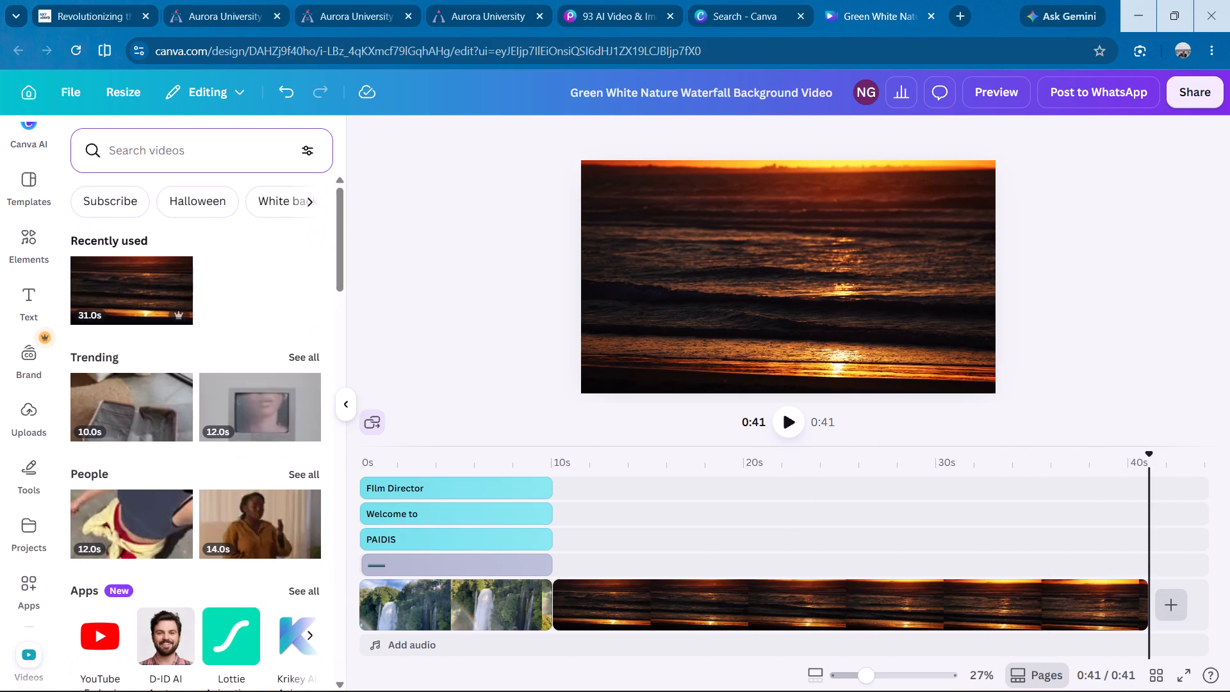
{"action": "left_click", "coordinate": [215, 133]}
{"action": "left_click", "coordinate": [213, 143]}
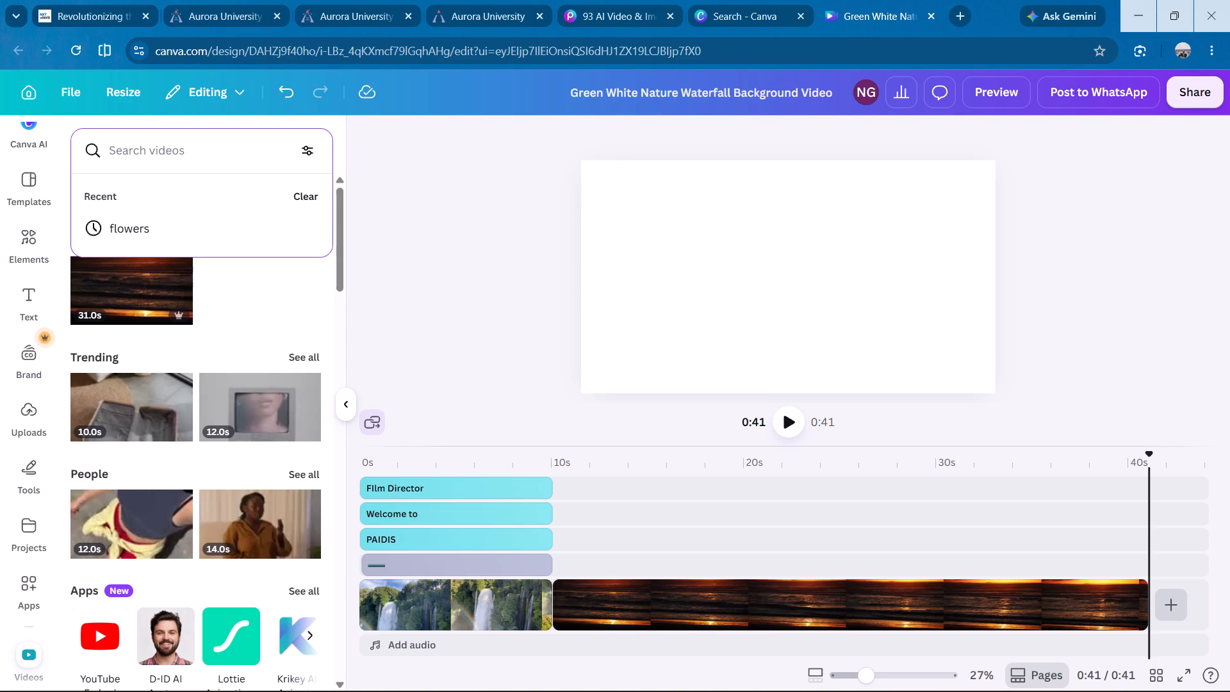
{"action": "left_click", "coordinate": [210, 246]}
{"action": "left_click", "coordinate": [207, 242]}
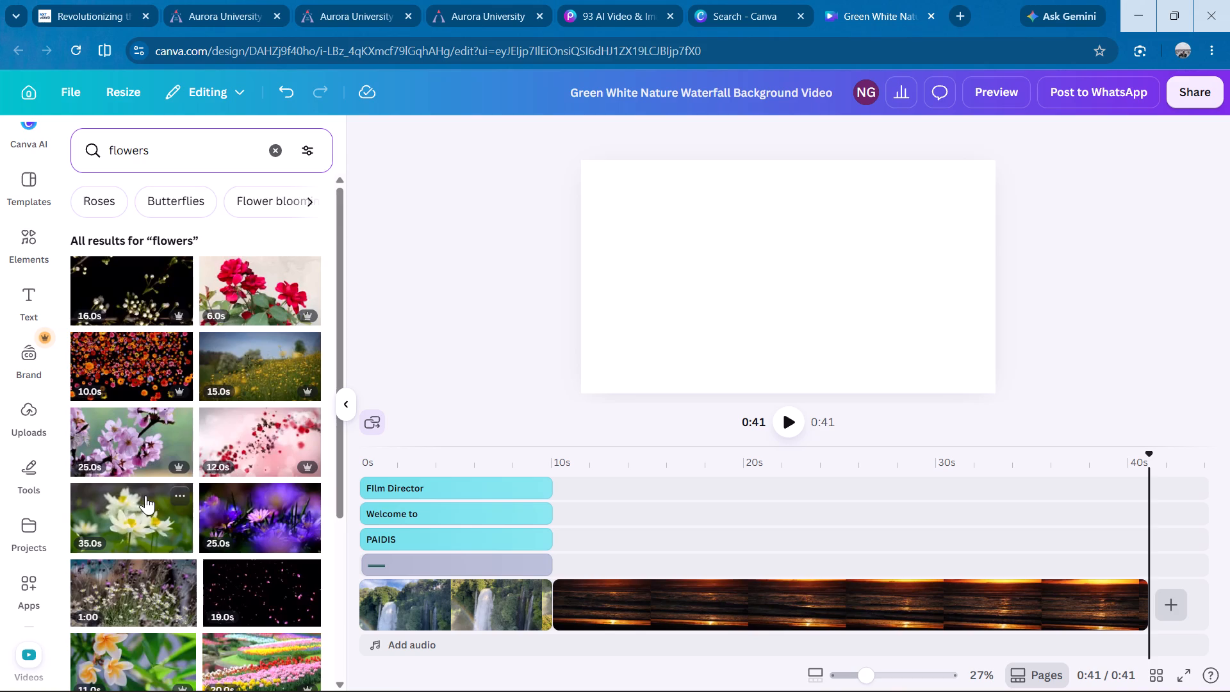
{"action": "scroll", "coordinate": [145, 495], "scroll_direction": "down", "scroll_amount": 5}
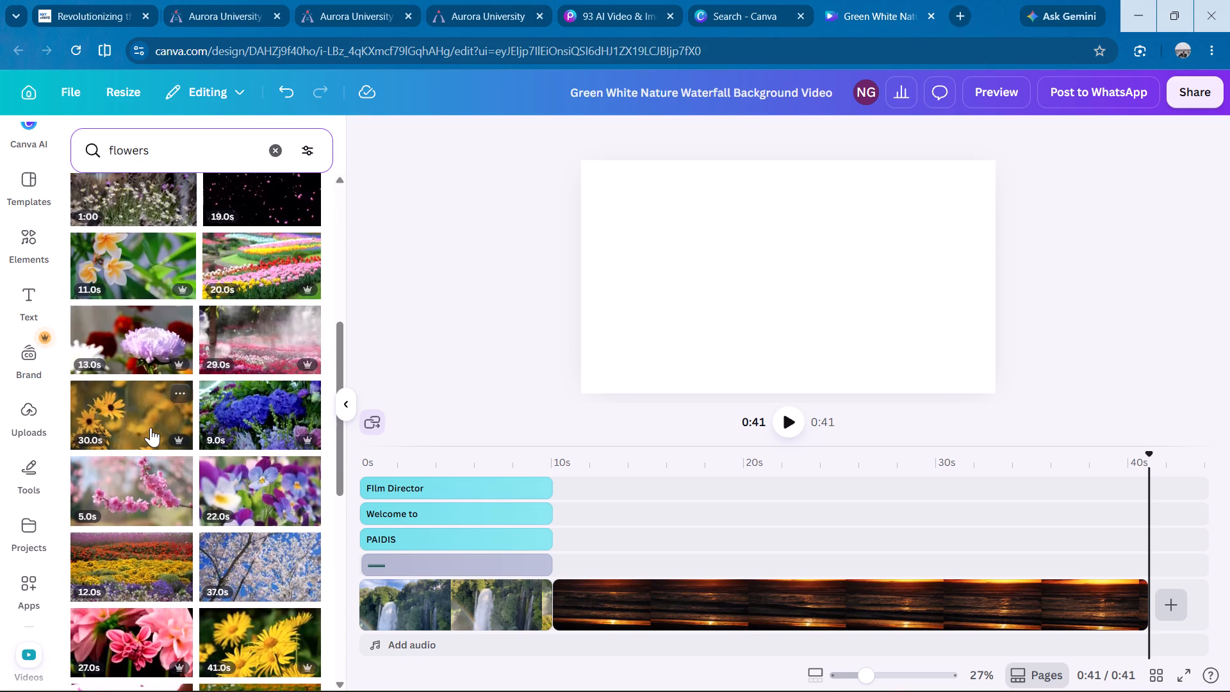
{"action": "scroll", "coordinate": [151, 427], "scroll_direction": "down", "scroll_amount": 2}
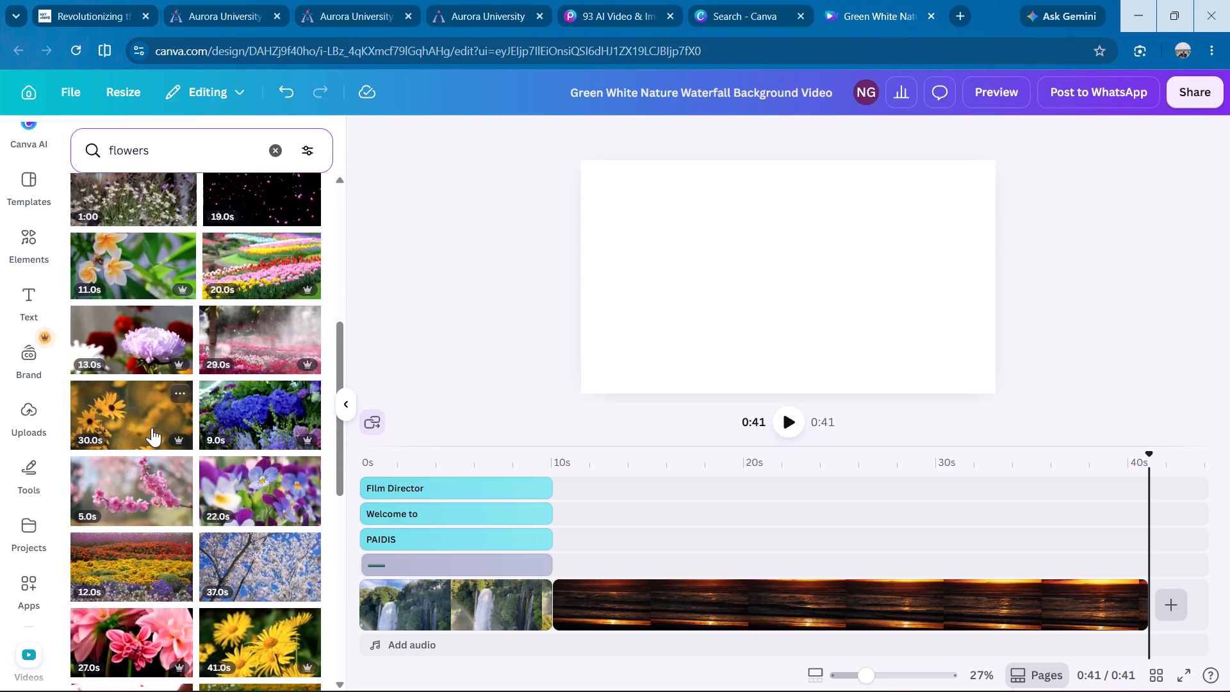
{"action": "scroll", "coordinate": [152, 427], "scroll_direction": "down", "scroll_amount": 1}
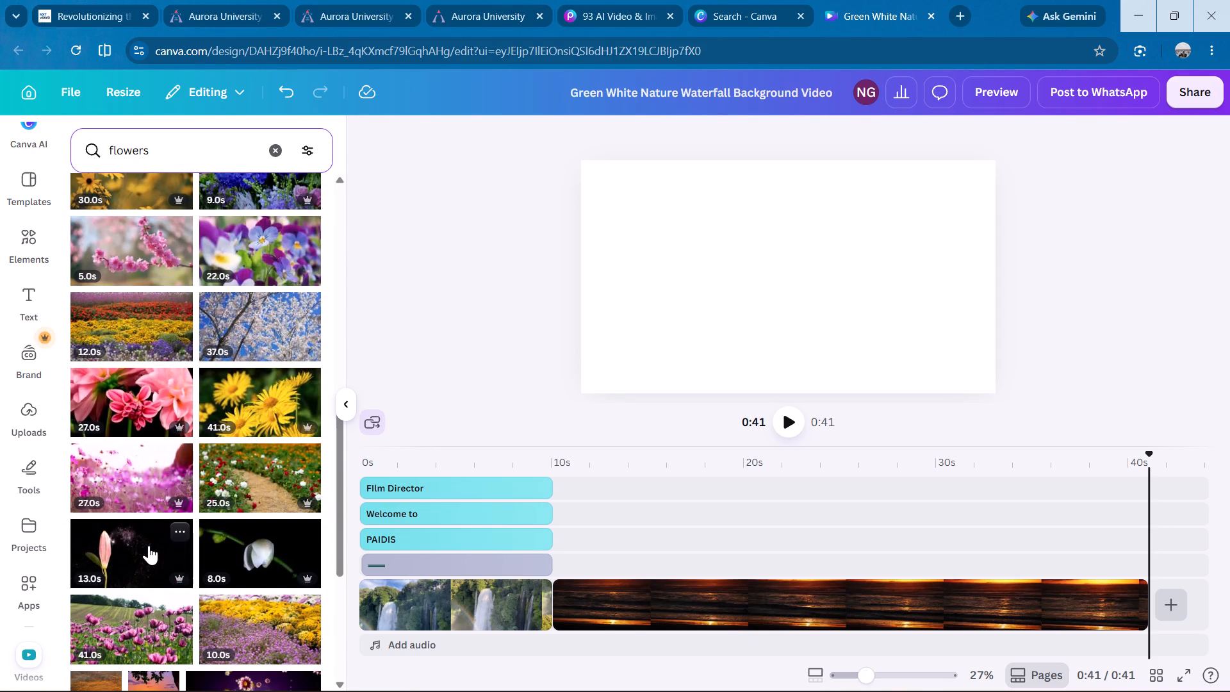
{"action": "left_click", "coordinate": [149, 545]}
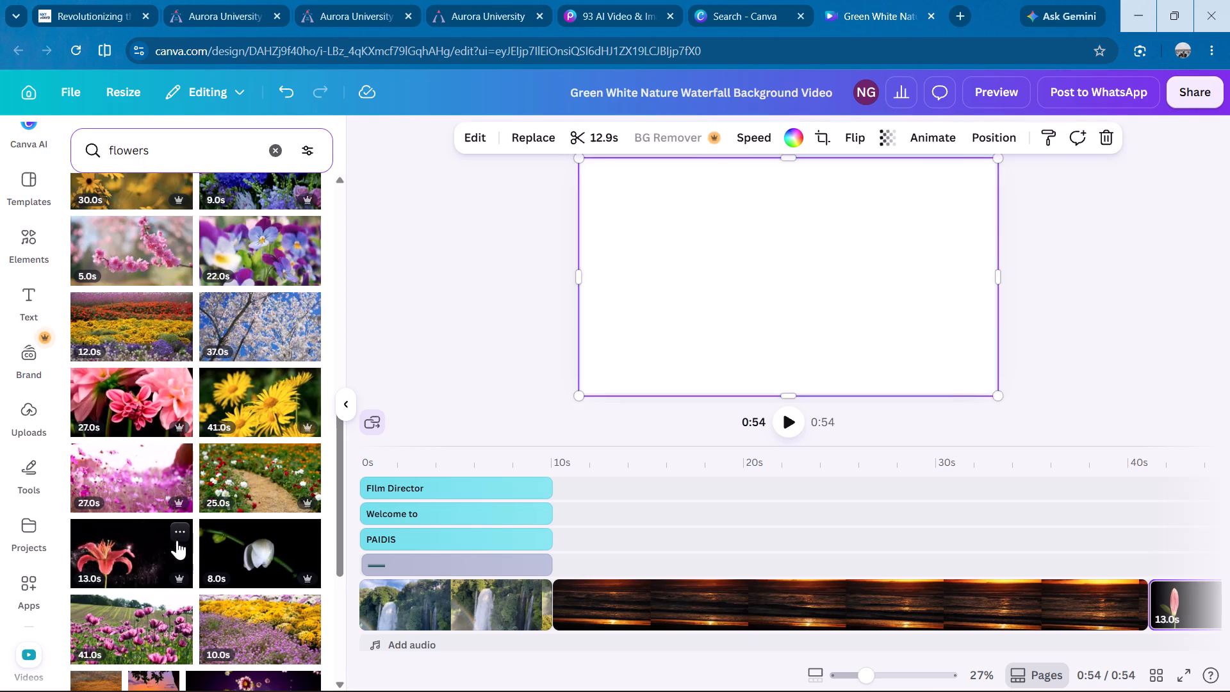
{"action": "left_click", "coordinate": [420, 306]}
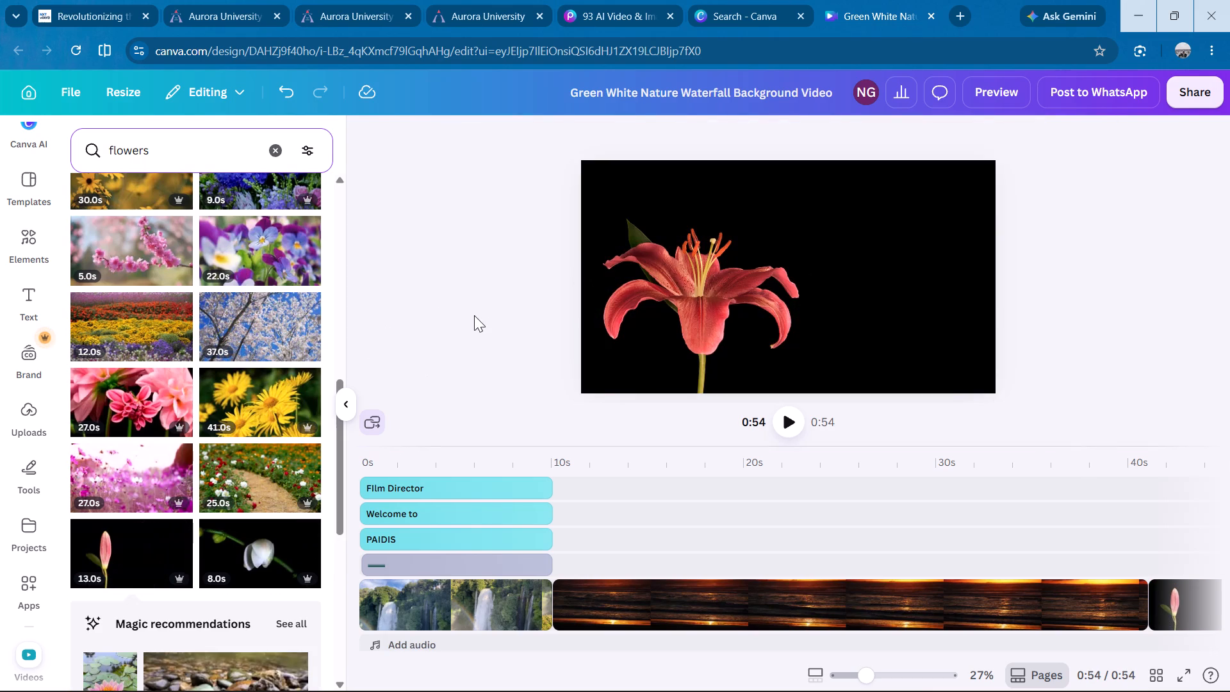
Place the playhead at about 20 seconds and clear the "flowers" search from the stock videos.
{"action": "left_click", "coordinate": [755, 575]}
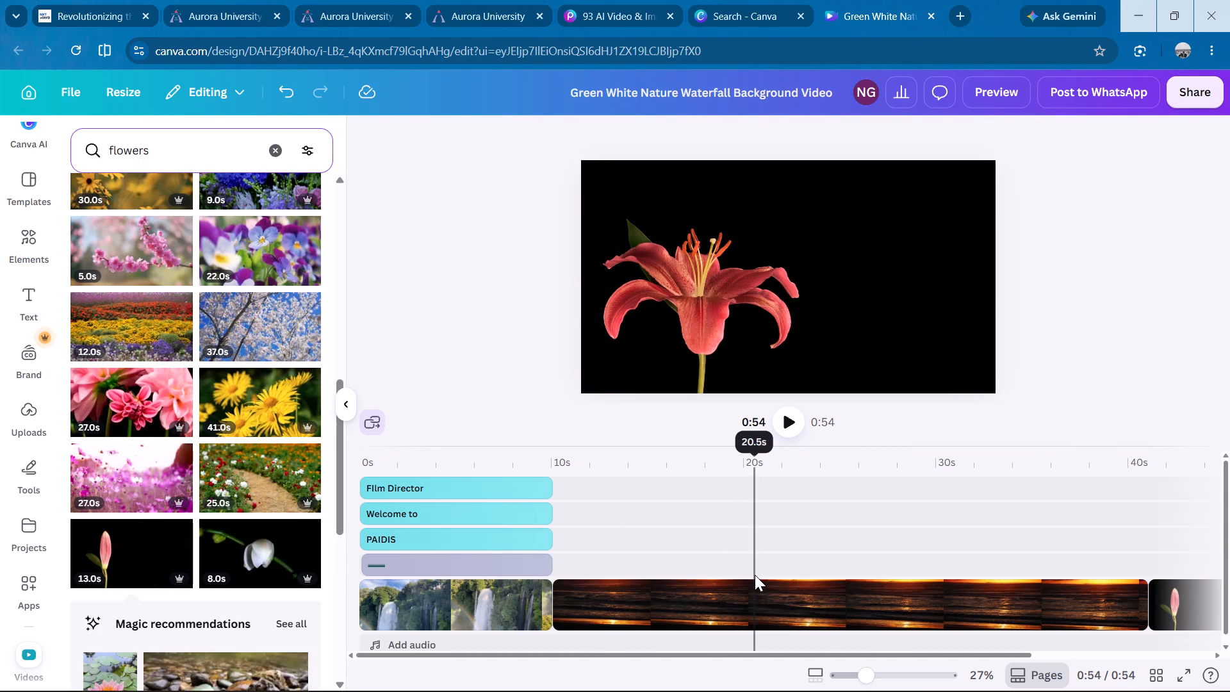
{"action": "scroll", "coordinate": [183, 229], "scroll_direction": "up", "scroll_amount": 2}
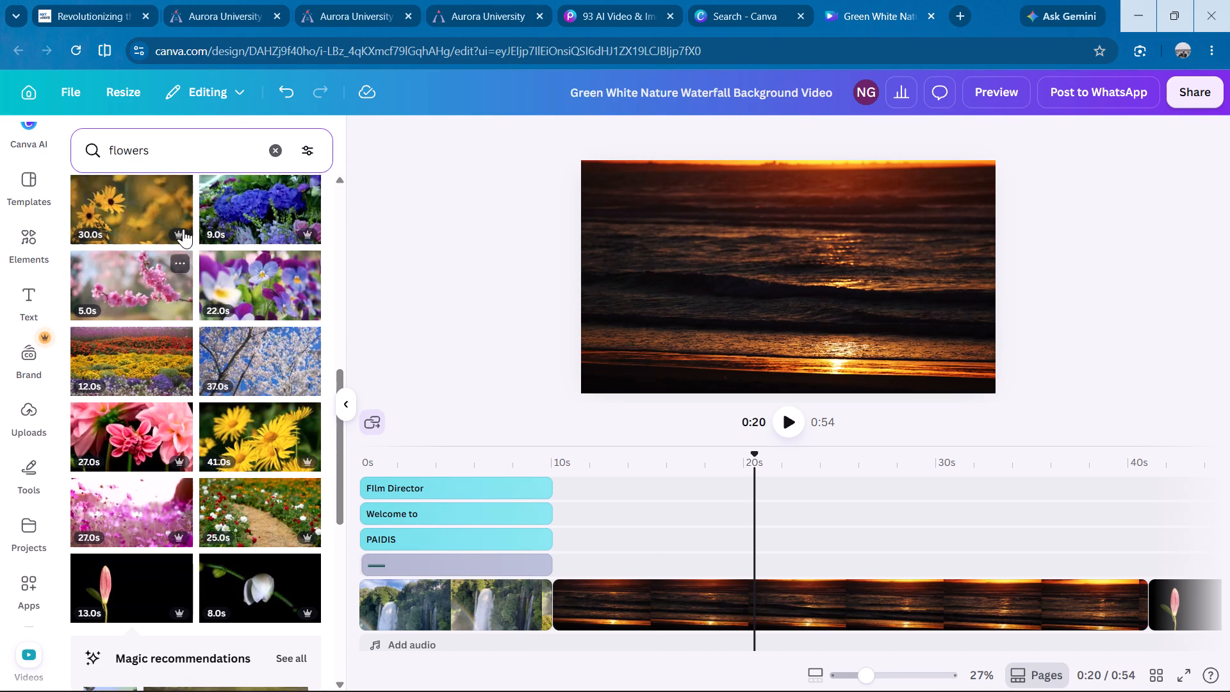
{"action": "scroll", "coordinate": [182, 227], "scroll_direction": "up", "scroll_amount": 3}
{"action": "left_click", "coordinate": [271, 148]}
{"action": "left_click", "coordinate": [390, 180]}
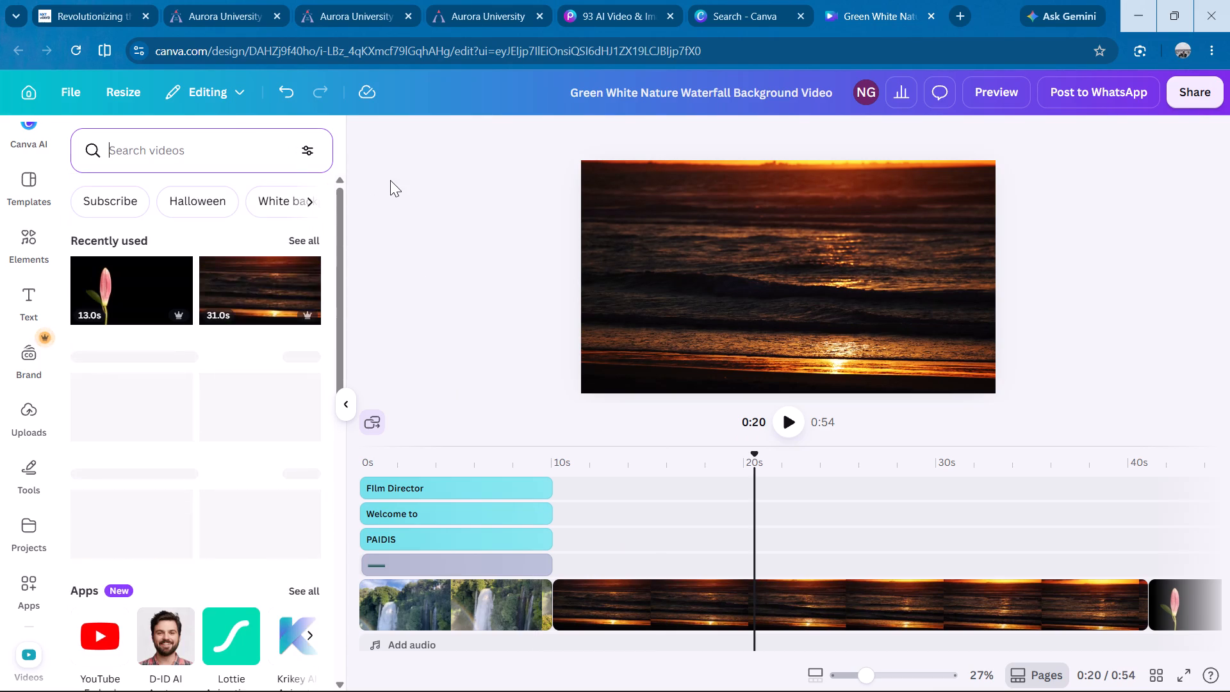
{"action": "left_click", "coordinate": [504, 199]}
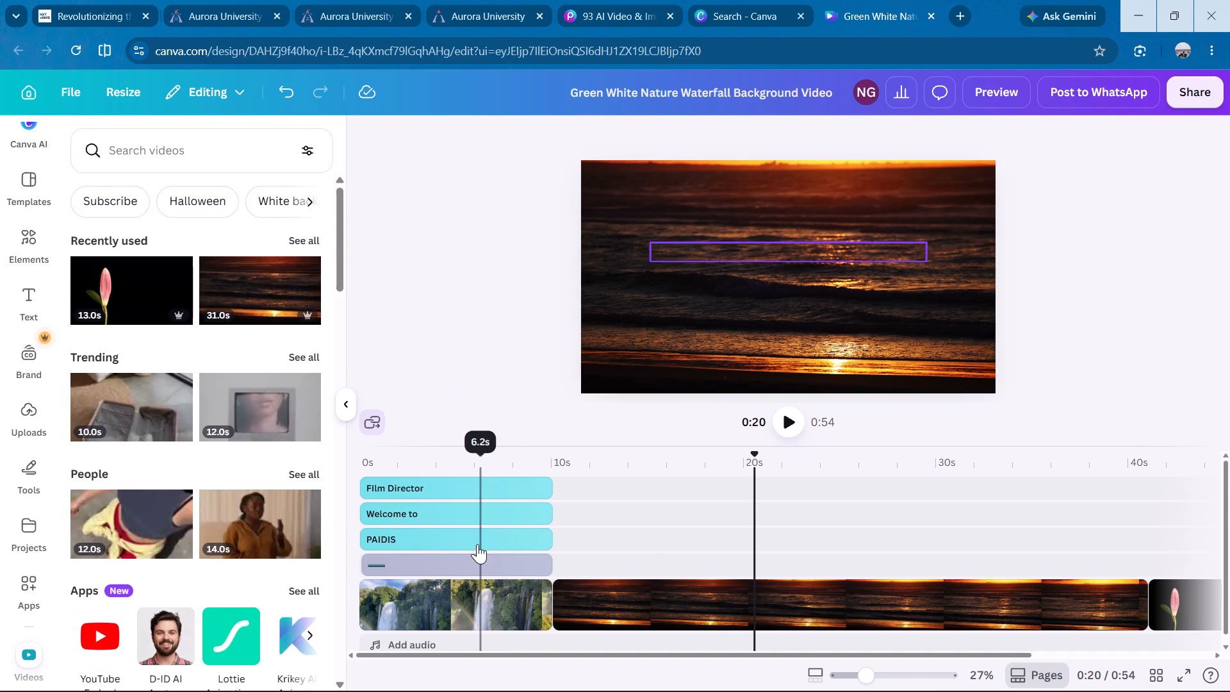
Check frames in the waterfall clip and near the ocean sunset clip's beginning, and play the video from about 20 seconds.
{"action": "left_click", "coordinate": [412, 584]}
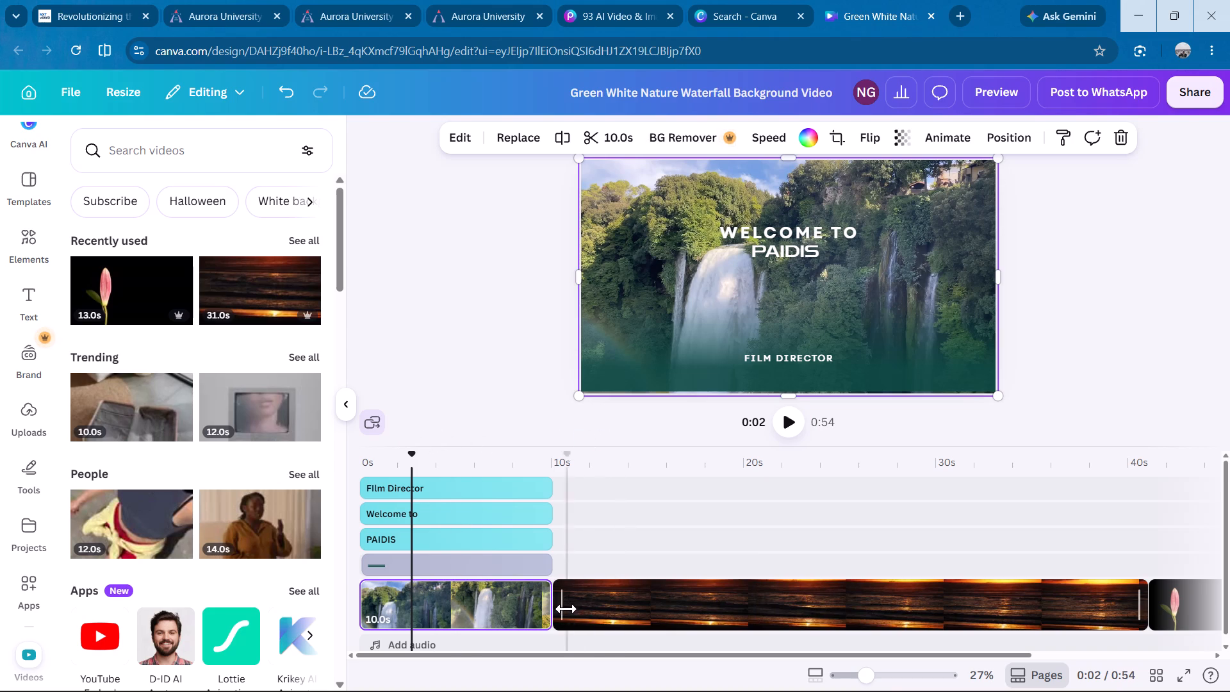
{"action": "left_click", "coordinate": [583, 610]}
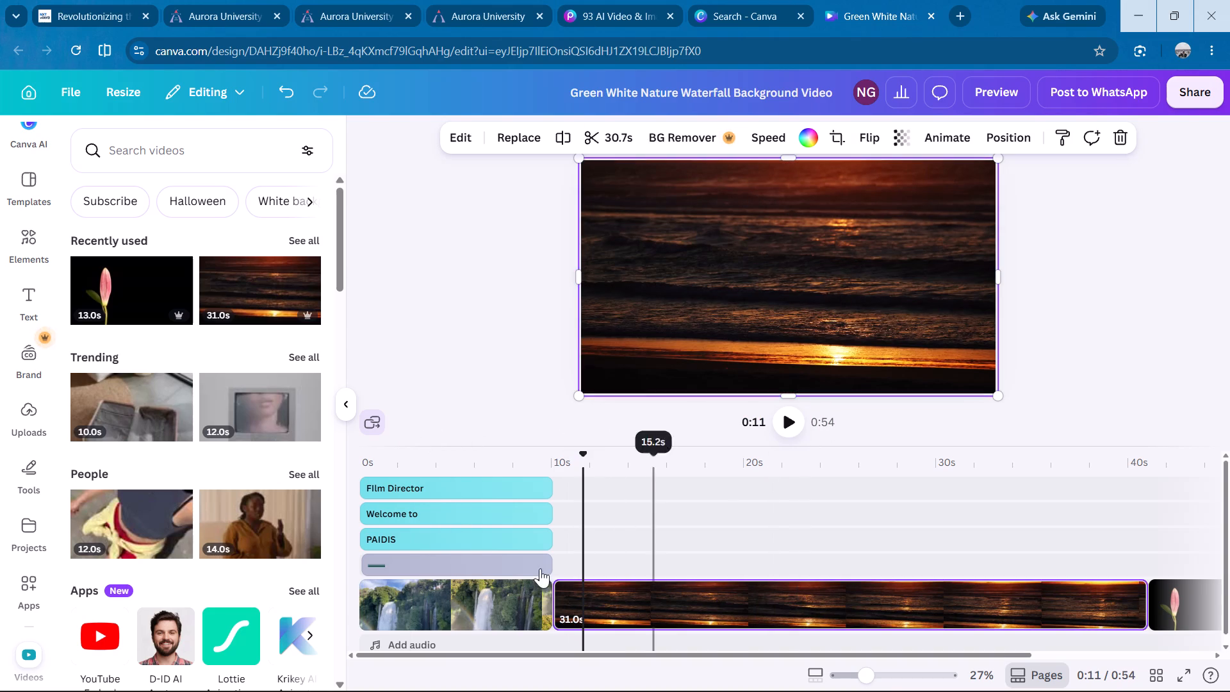
{"action": "left_click", "coordinate": [755, 568]}
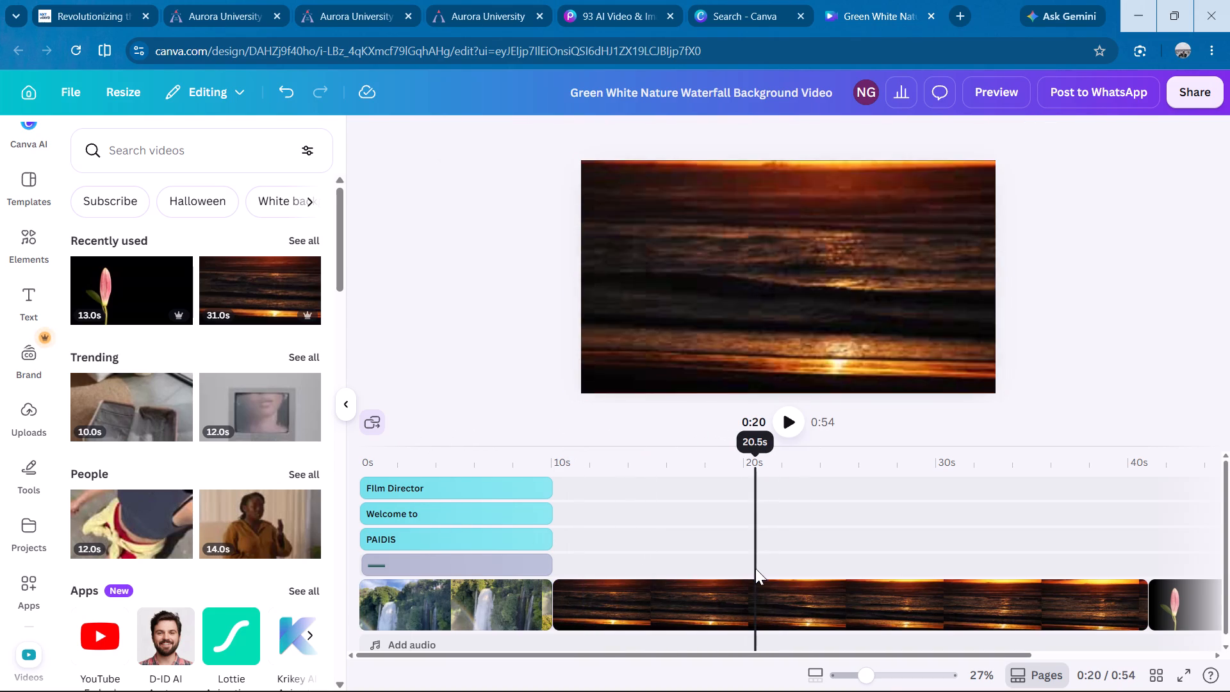
{"action": "left_click", "coordinate": [788, 430]}
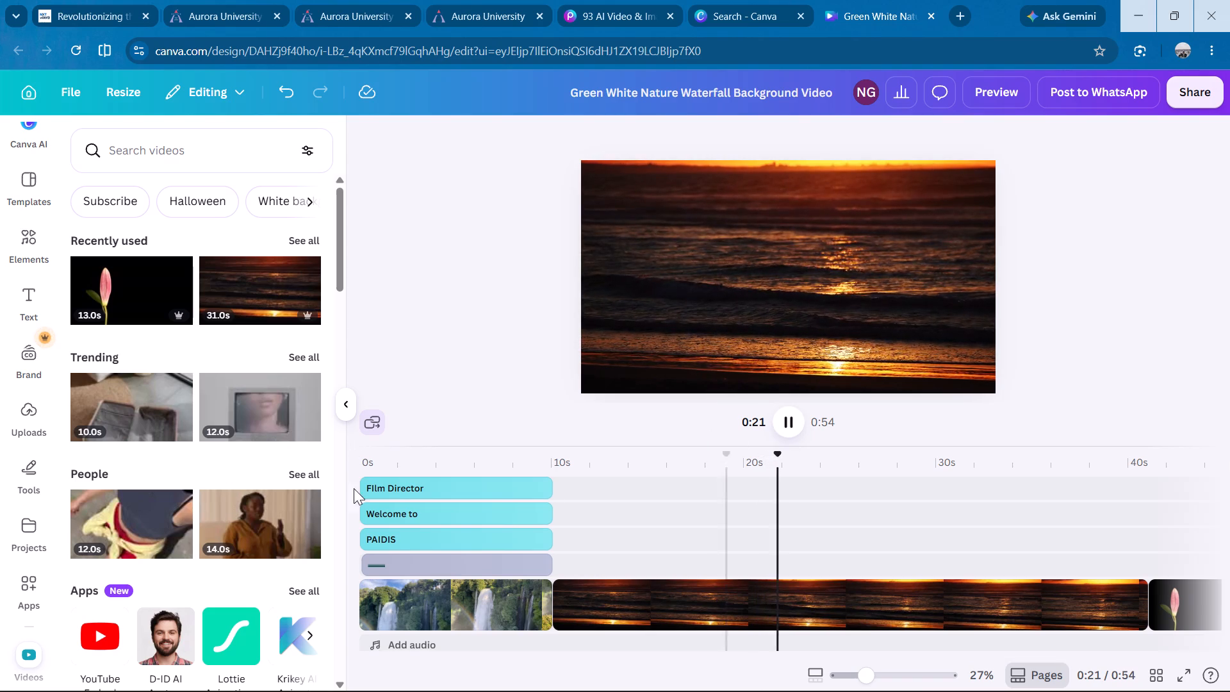
Check frames in the waterfall and ocean sunset clips, and play the video from about 5 seconds.
{"action": "left_click", "coordinate": [400, 578]}
{"action": "left_click", "coordinate": [466, 604]}
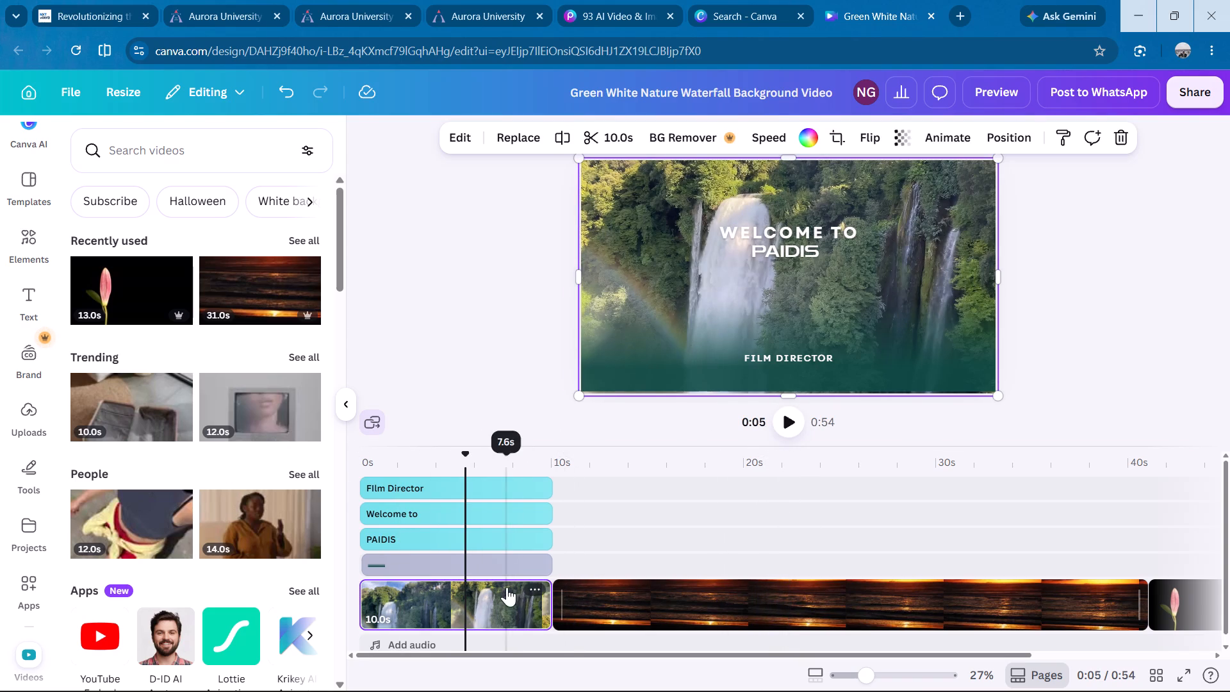
{"action": "left_click", "coordinate": [792, 418]}
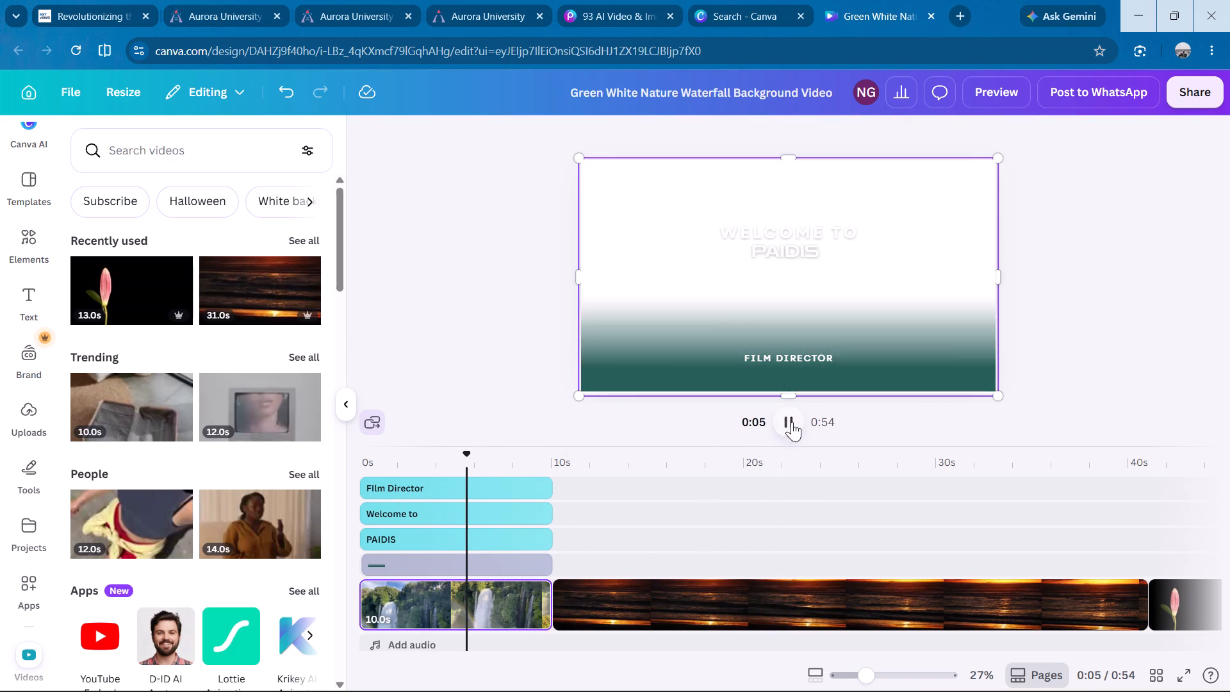
{"action": "left_click", "coordinate": [616, 625]}
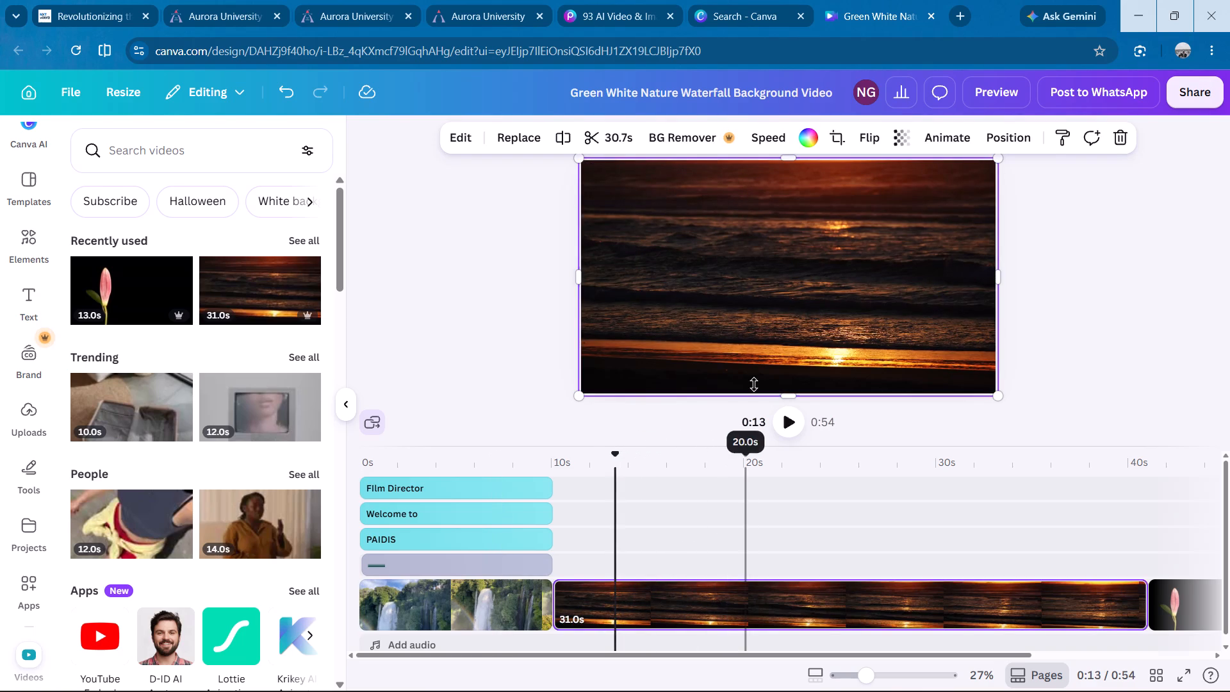
Split the ocean sunset clip at about 20 seconds and delete the part after the split.
{"action": "left_click", "coordinate": [754, 610]}
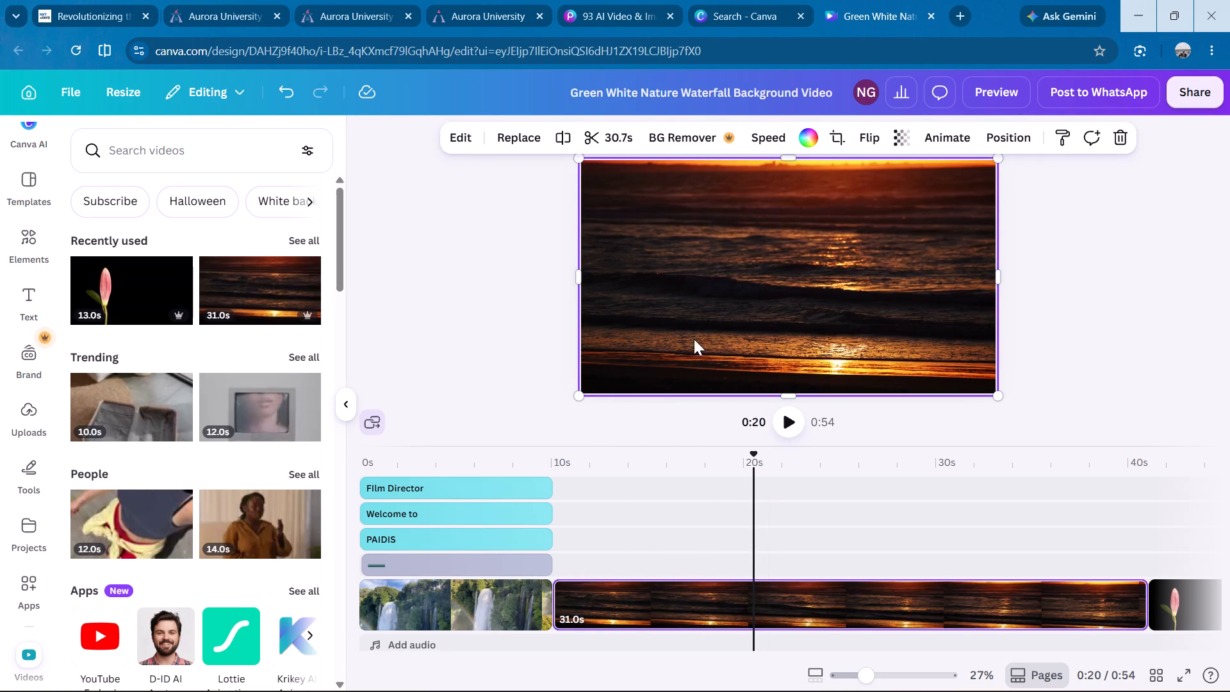
{"action": "left_click", "coordinate": [607, 149]}
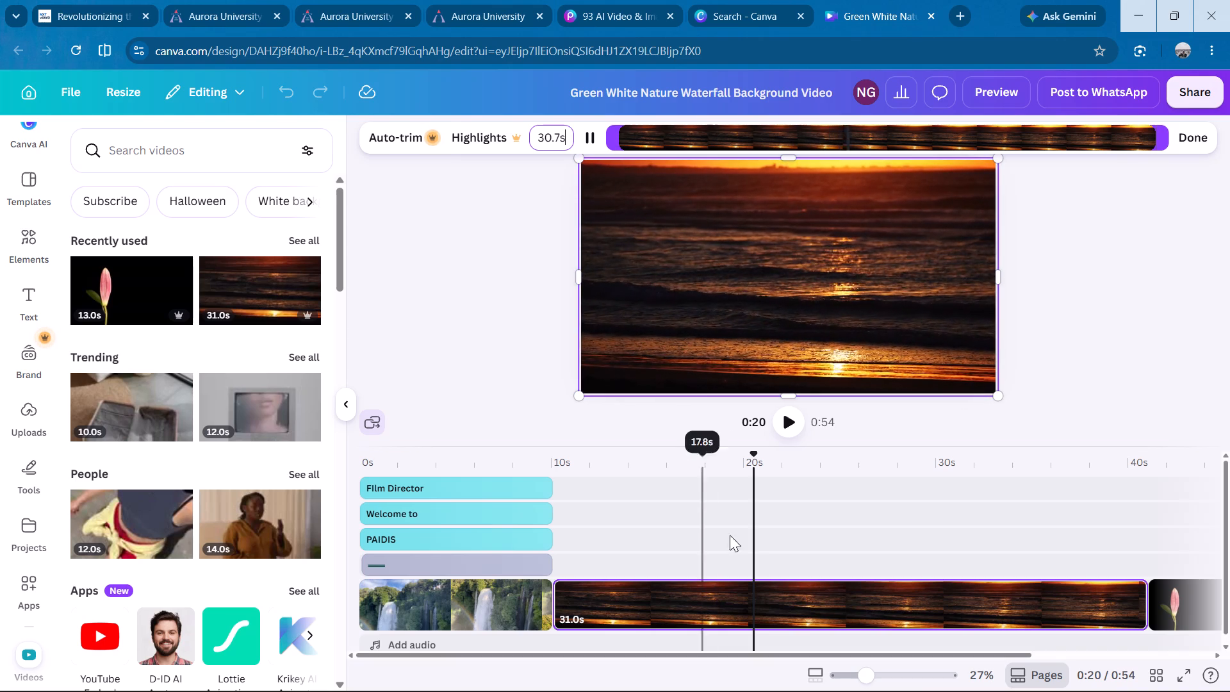
{"action": "left_click", "coordinate": [839, 601]}
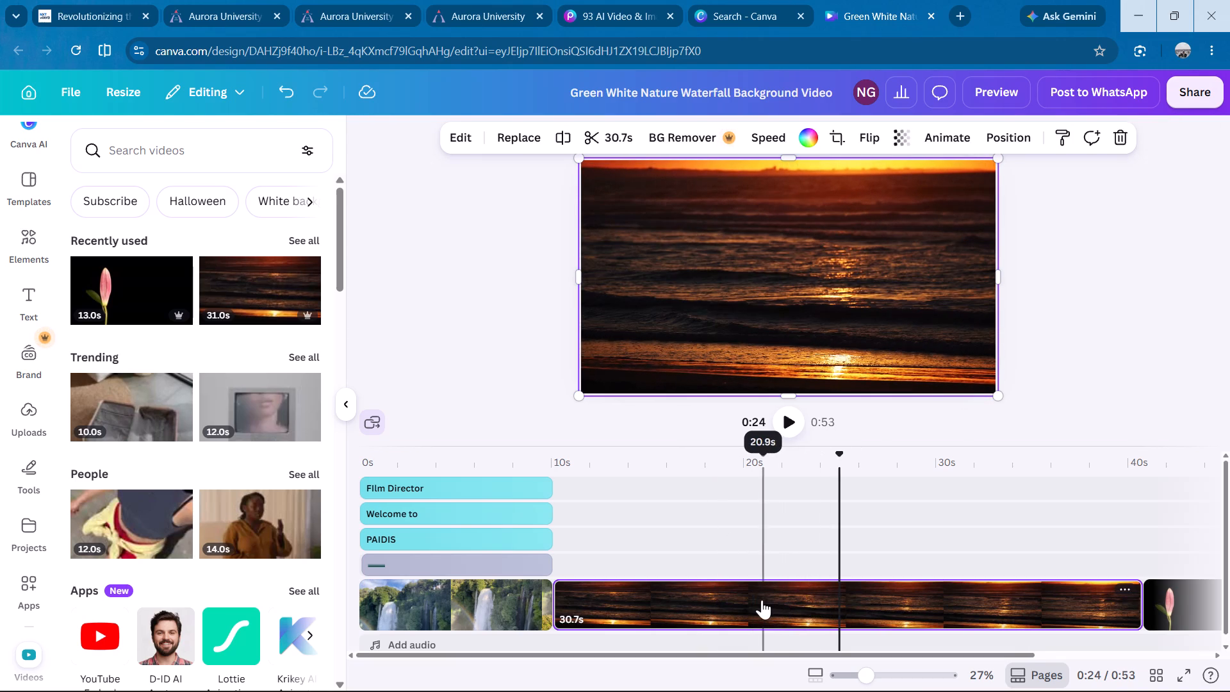
{"action": "left_click", "coordinate": [755, 602]}
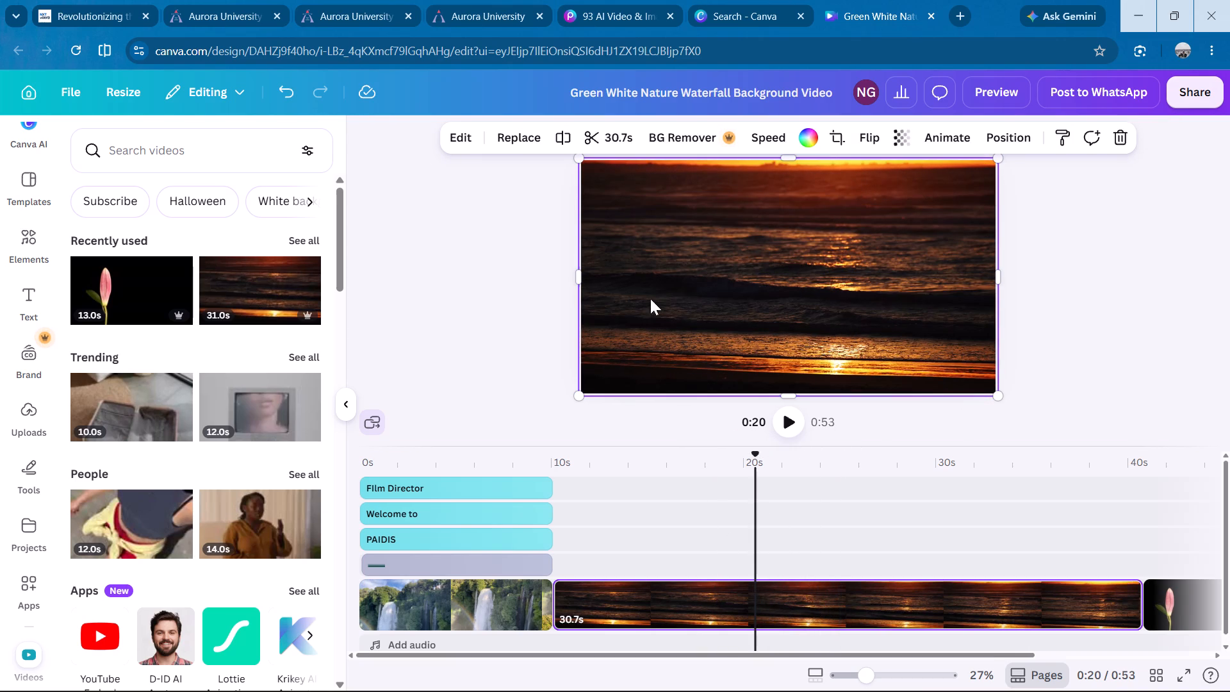
{"action": "left_click", "coordinate": [563, 144]}
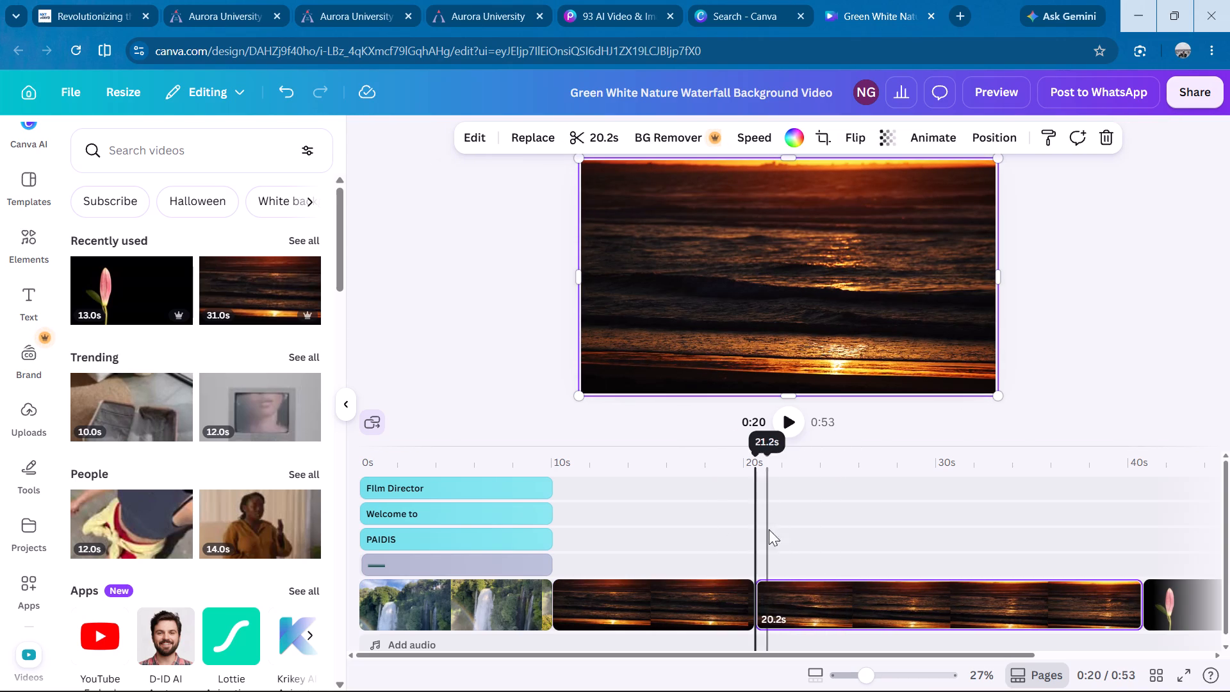
{"action": "left_click", "coordinate": [795, 594]}
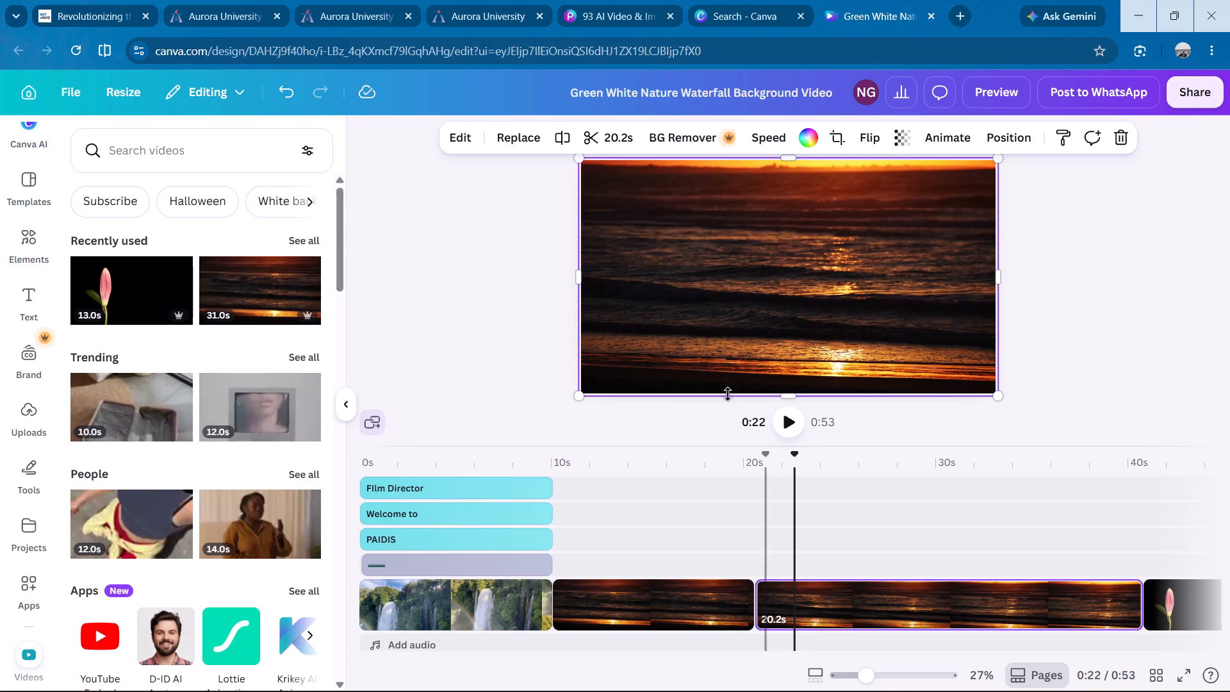
{"action": "left_click", "coordinate": [1117, 148]}
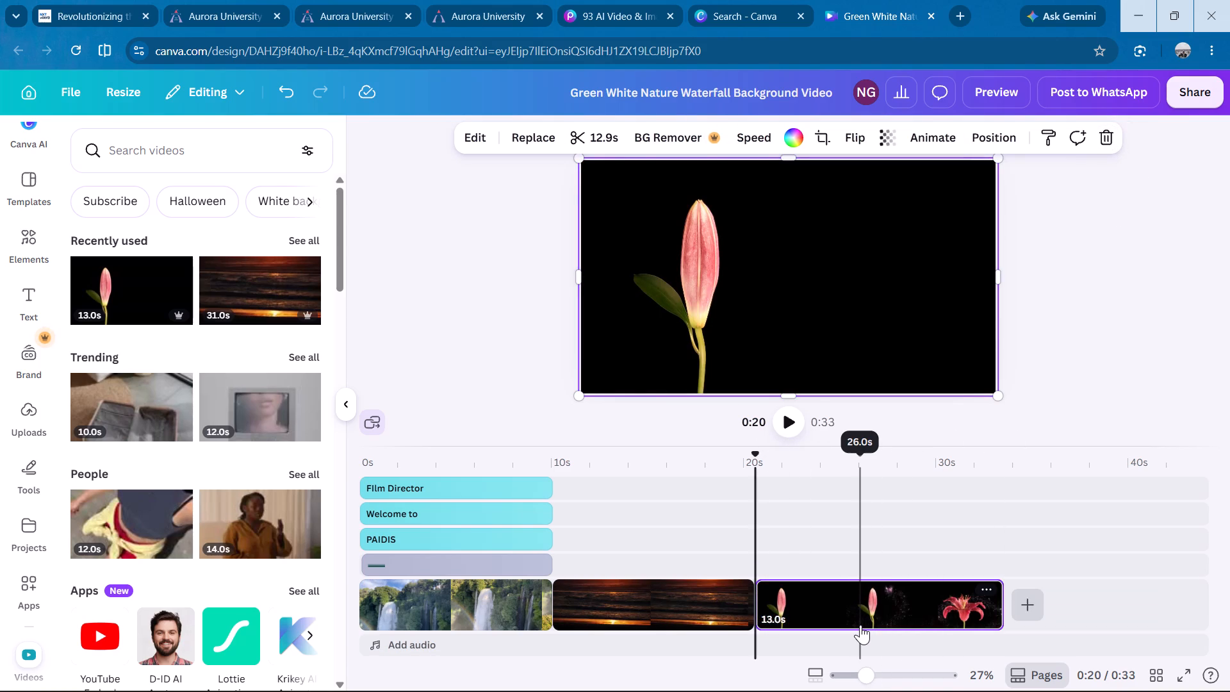
Check frames in the lily and waterfall clips, and preview the whole video, skipping ahead to about 21 seconds.
{"action": "left_click", "coordinate": [860, 625]}
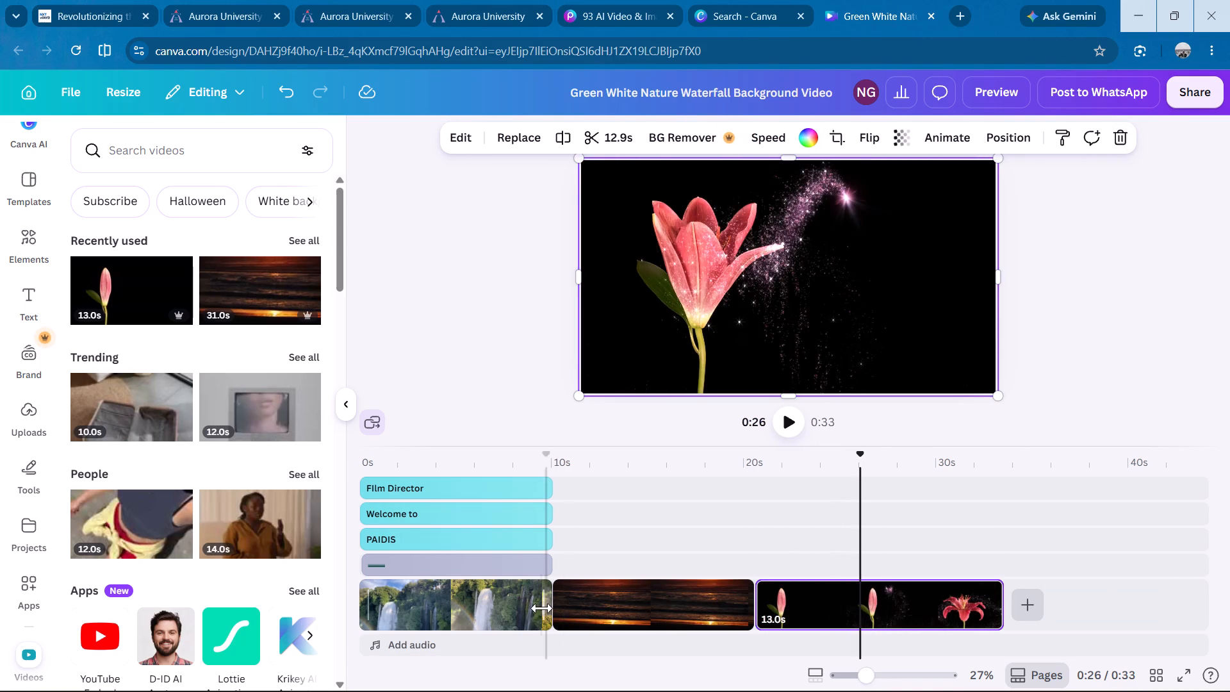
{"action": "left_click", "coordinate": [498, 607]}
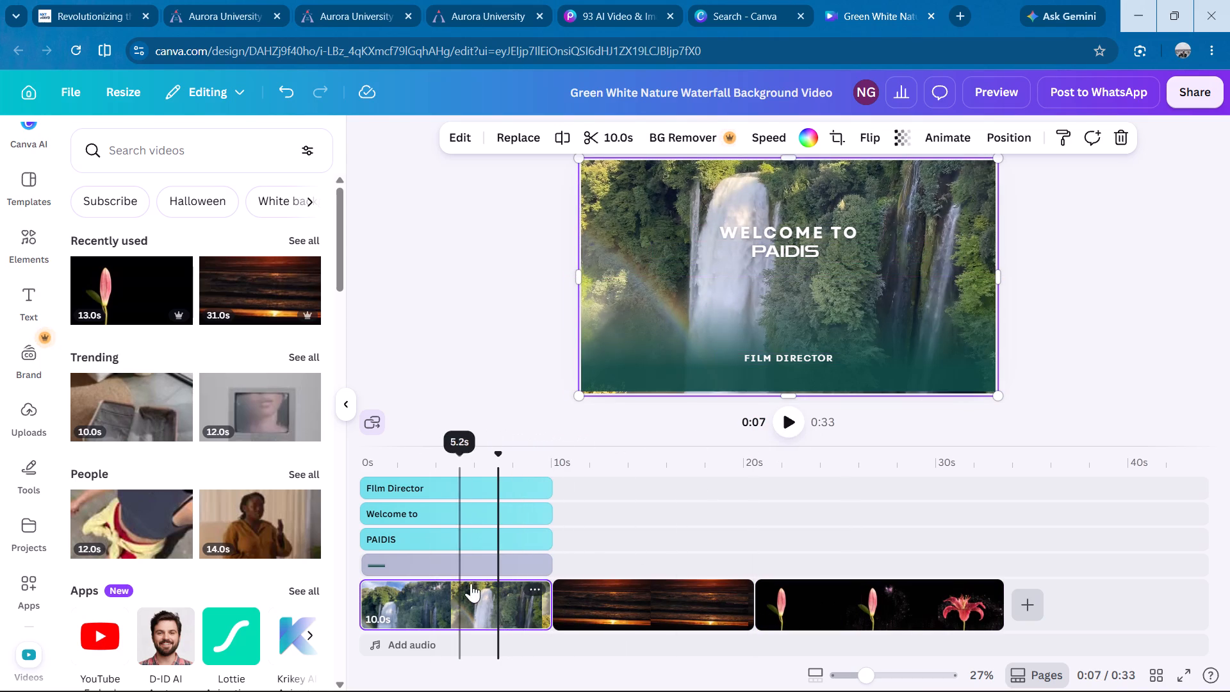
{"action": "left_click", "coordinate": [388, 591]}
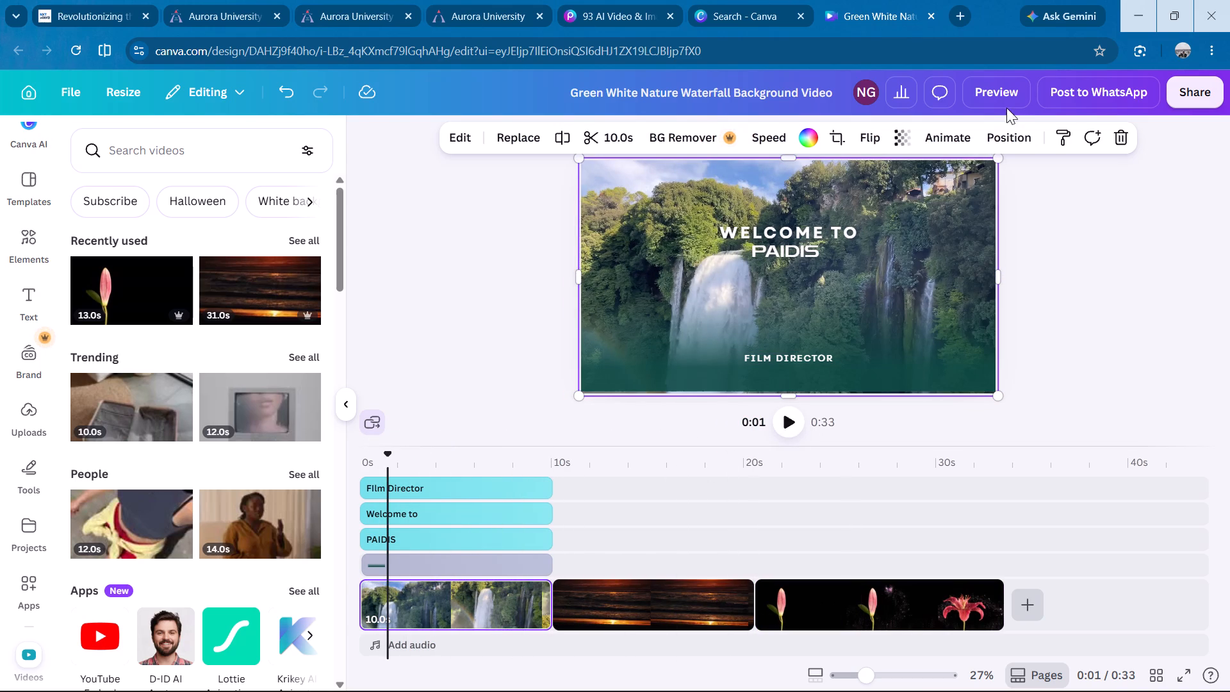
{"action": "left_click", "coordinate": [1006, 97]}
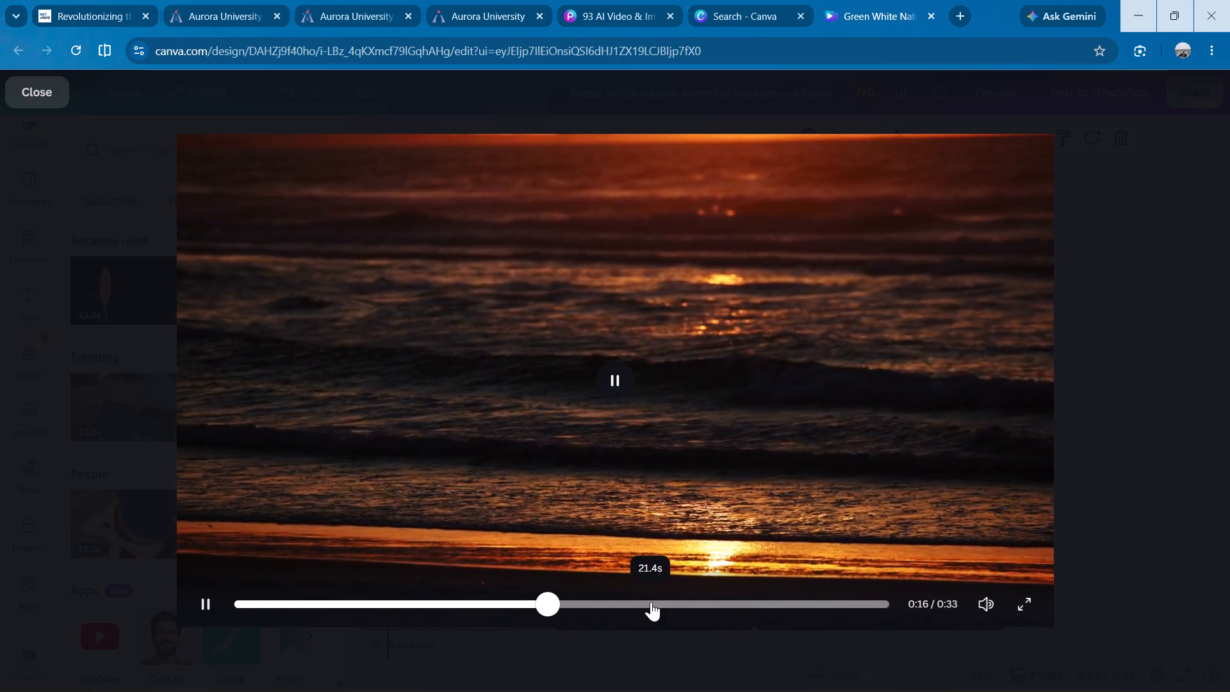
{"action": "left_click", "coordinate": [651, 602]}
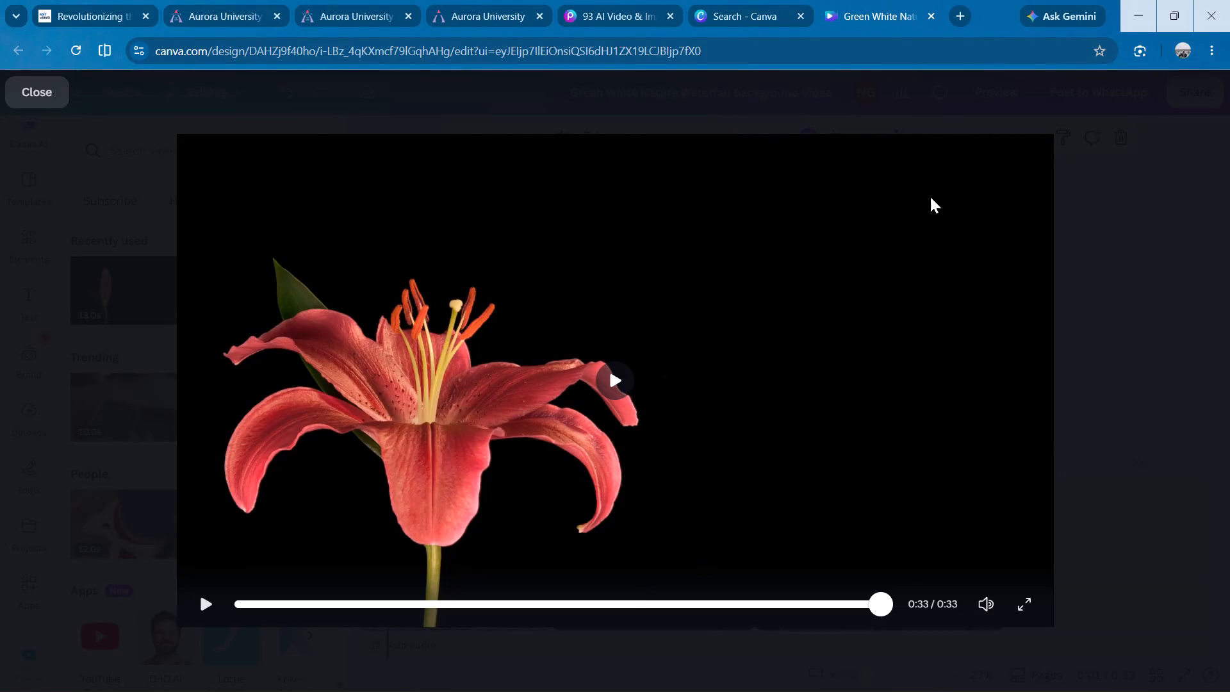
{"action": "left_click", "coordinate": [51, 108]}
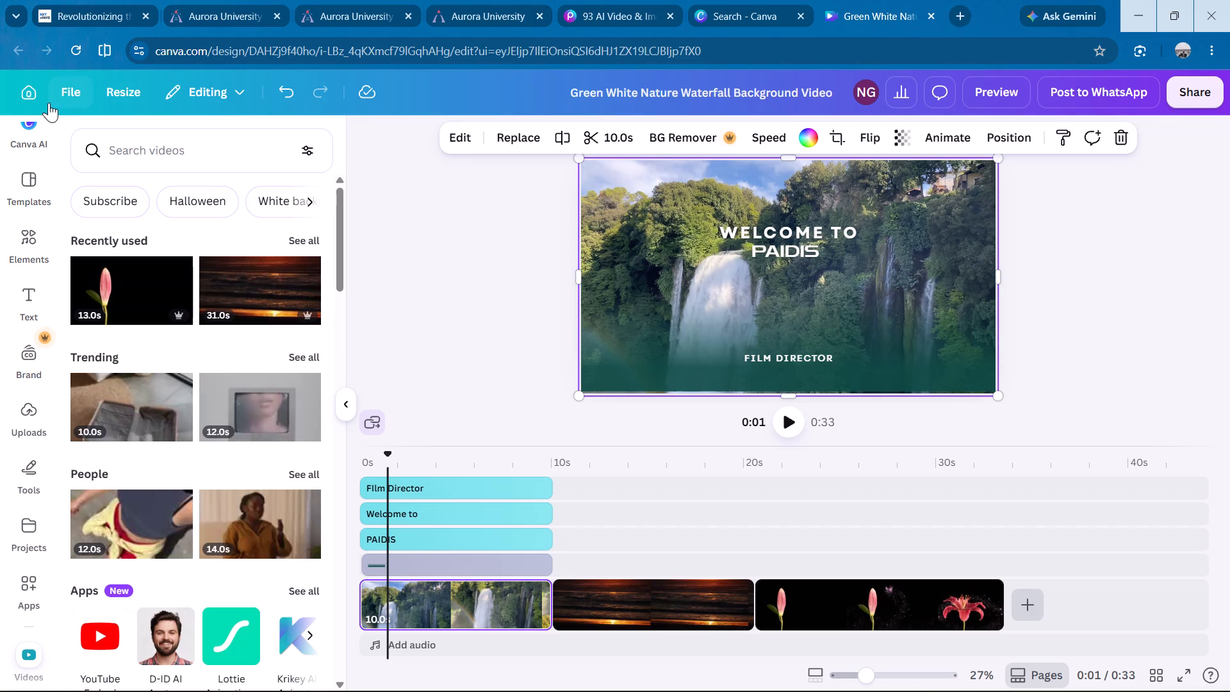
Examine the editing options available for the blooming lily clip, including filters, apps and video speed.
{"action": "left_click", "coordinate": [865, 623]}
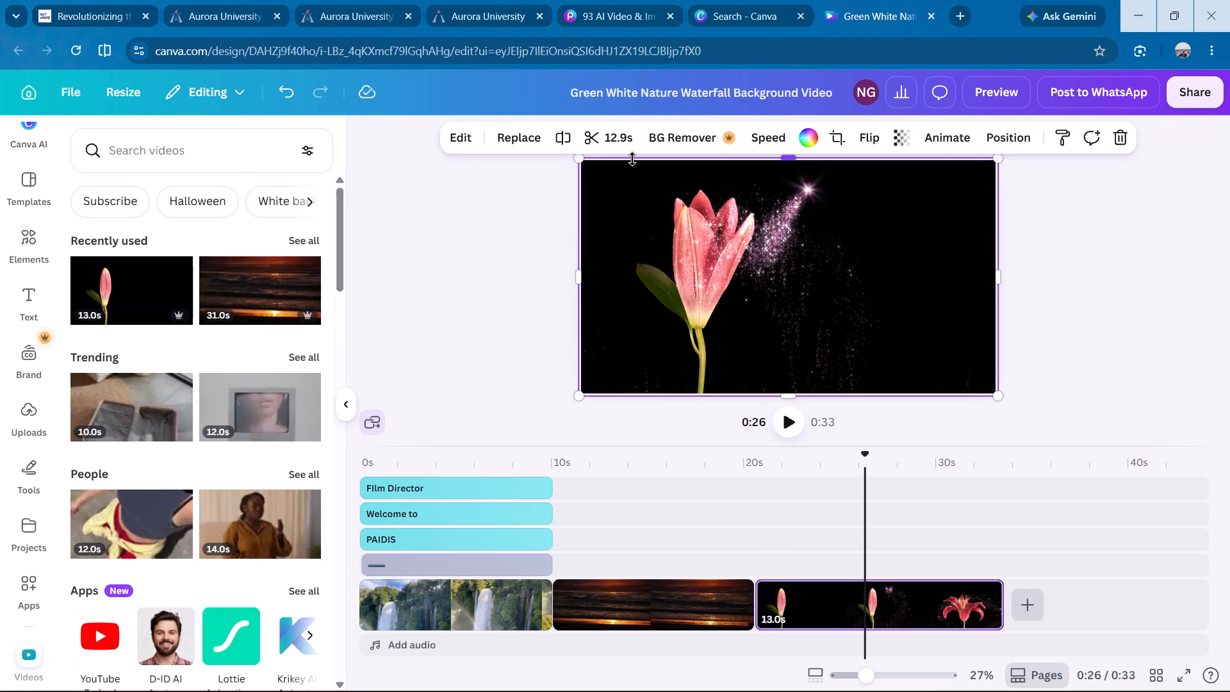
{"action": "left_click", "coordinate": [466, 140]}
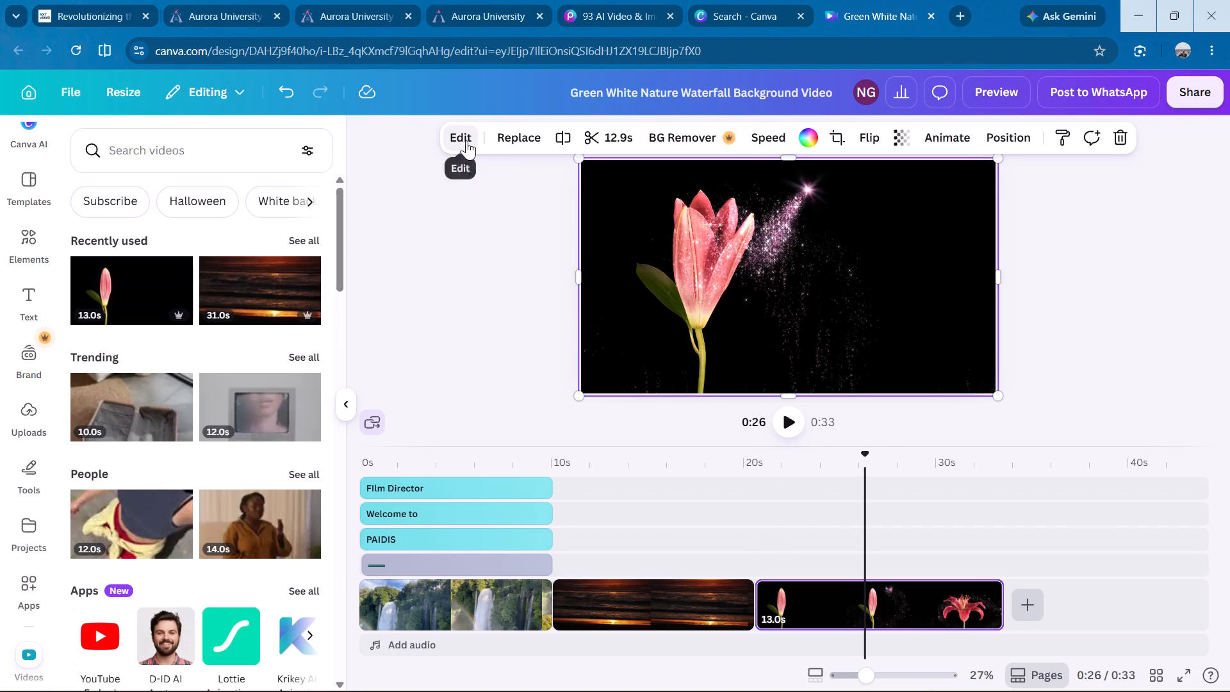
{"action": "scroll", "coordinate": [249, 293], "scroll_direction": "down", "scroll_amount": 6}
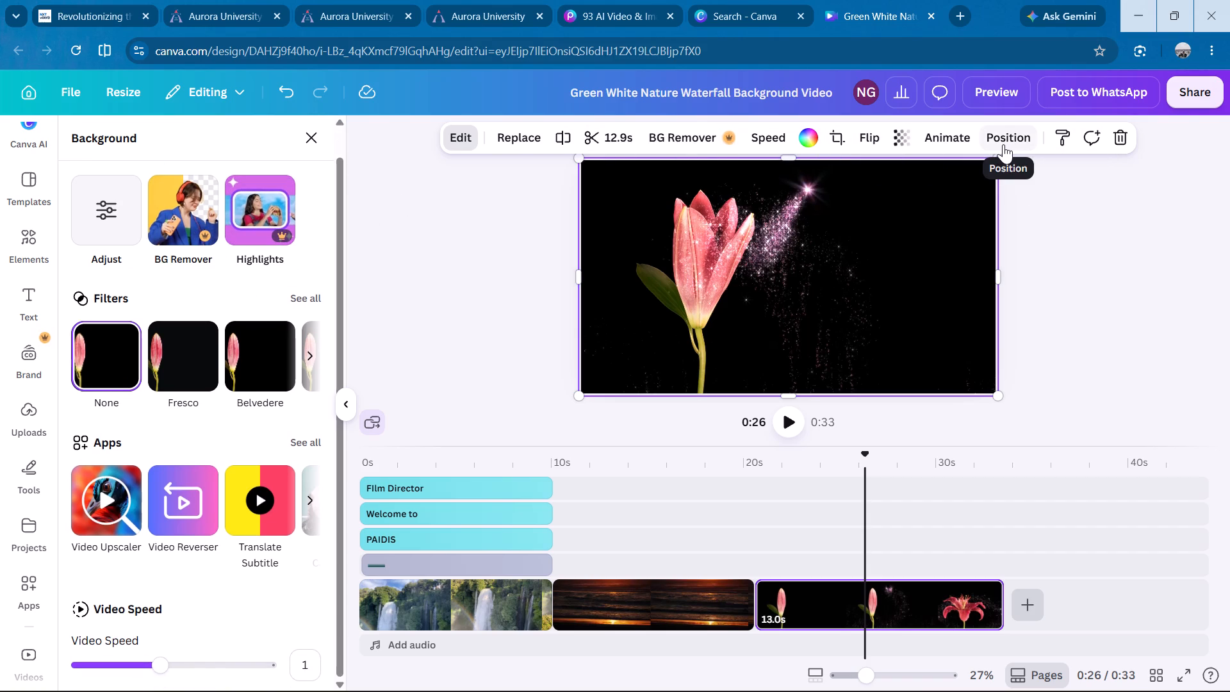
{"action": "scroll", "coordinate": [1019, 144], "scroll_direction": "down", "scroll_amount": 1}
{"action": "scroll", "coordinate": [1019, 144], "scroll_direction": "up", "scroll_amount": 1}
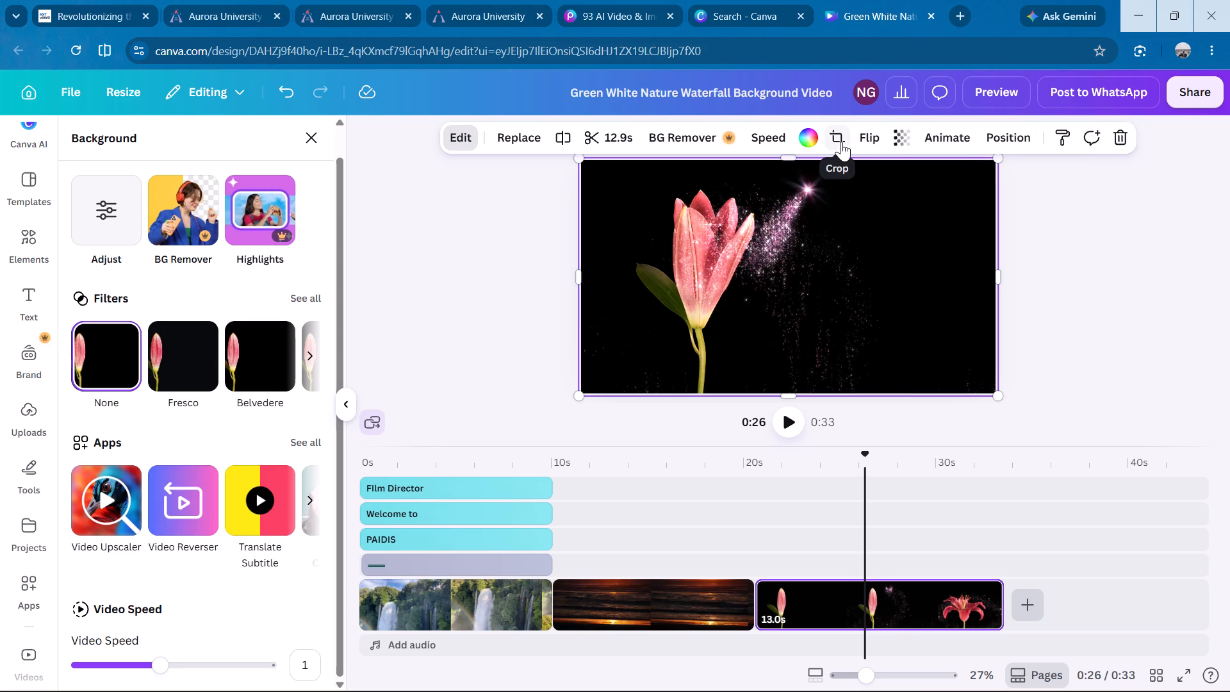
Inspect the "Welcome to" and "Film Director" text layers, and return to about 21 seconds in the lily clip.
{"action": "left_click", "coordinate": [494, 538]}
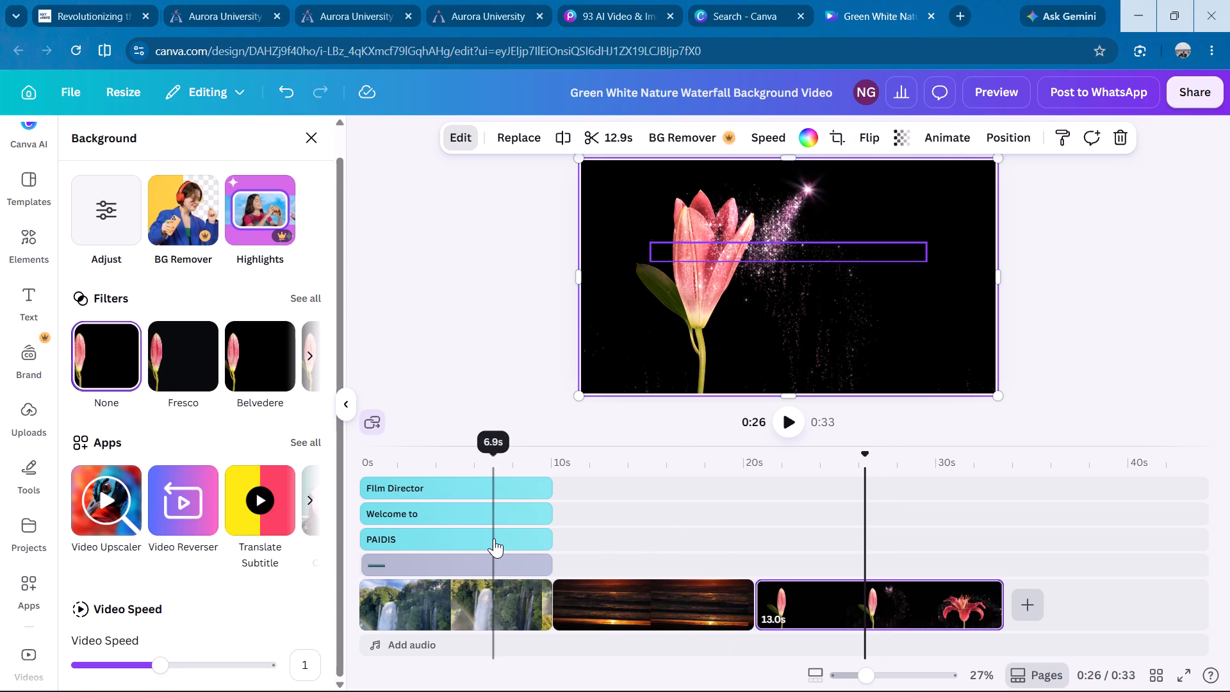
{"action": "left_click", "coordinate": [502, 520]}
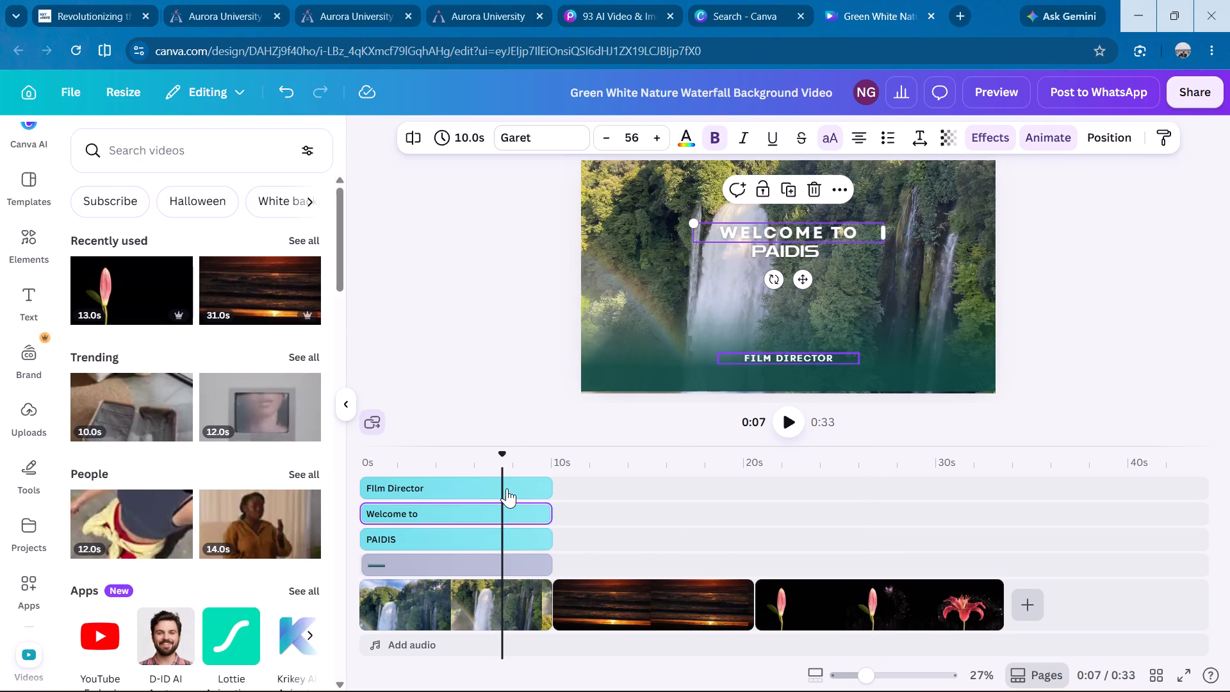
{"action": "left_click", "coordinate": [507, 488]}
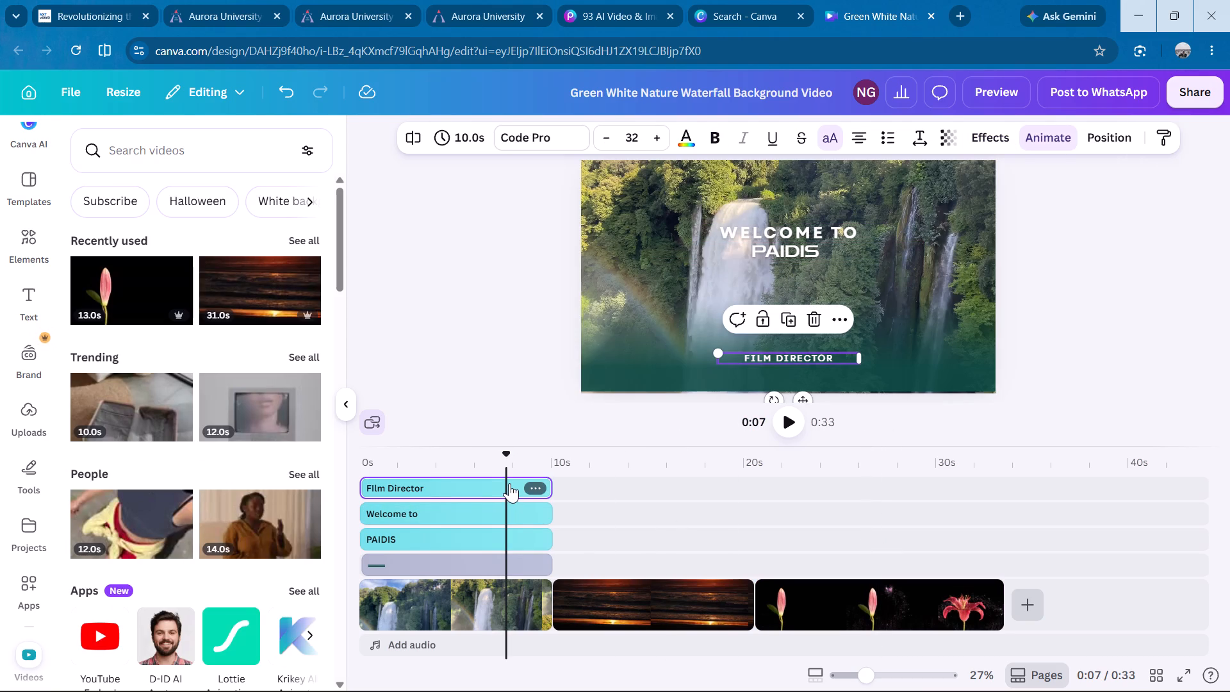
{"action": "left_click", "coordinate": [807, 598]}
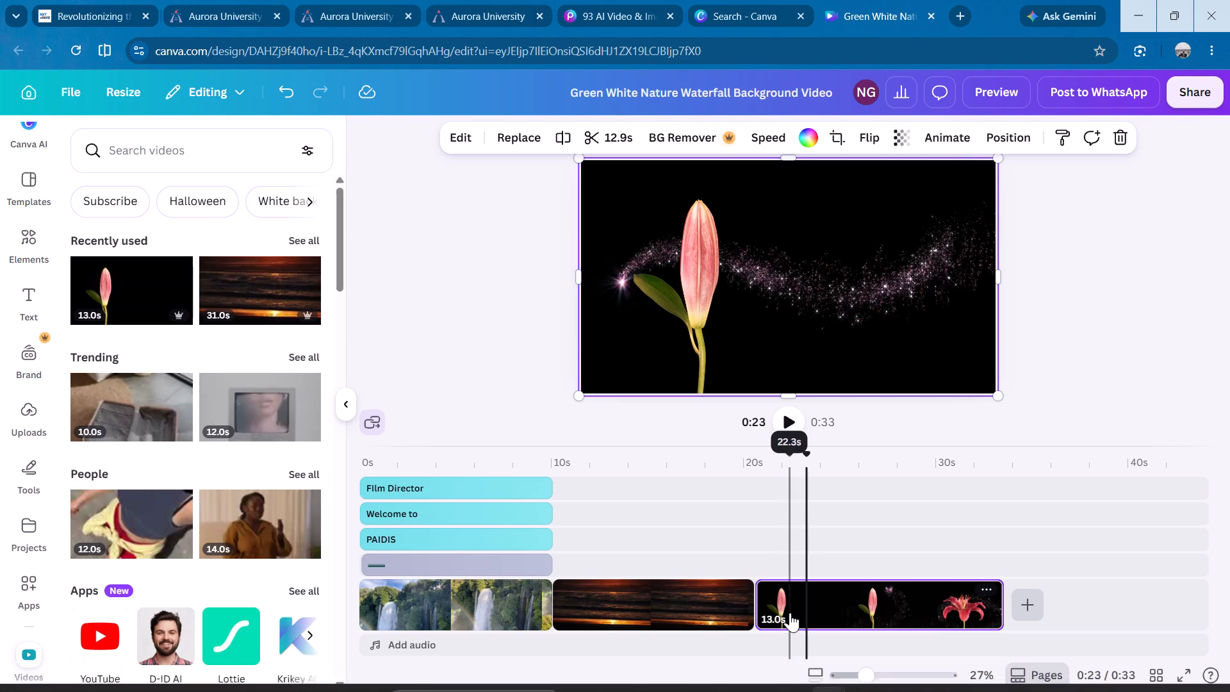
{"action": "left_click", "coordinate": [764, 599]}
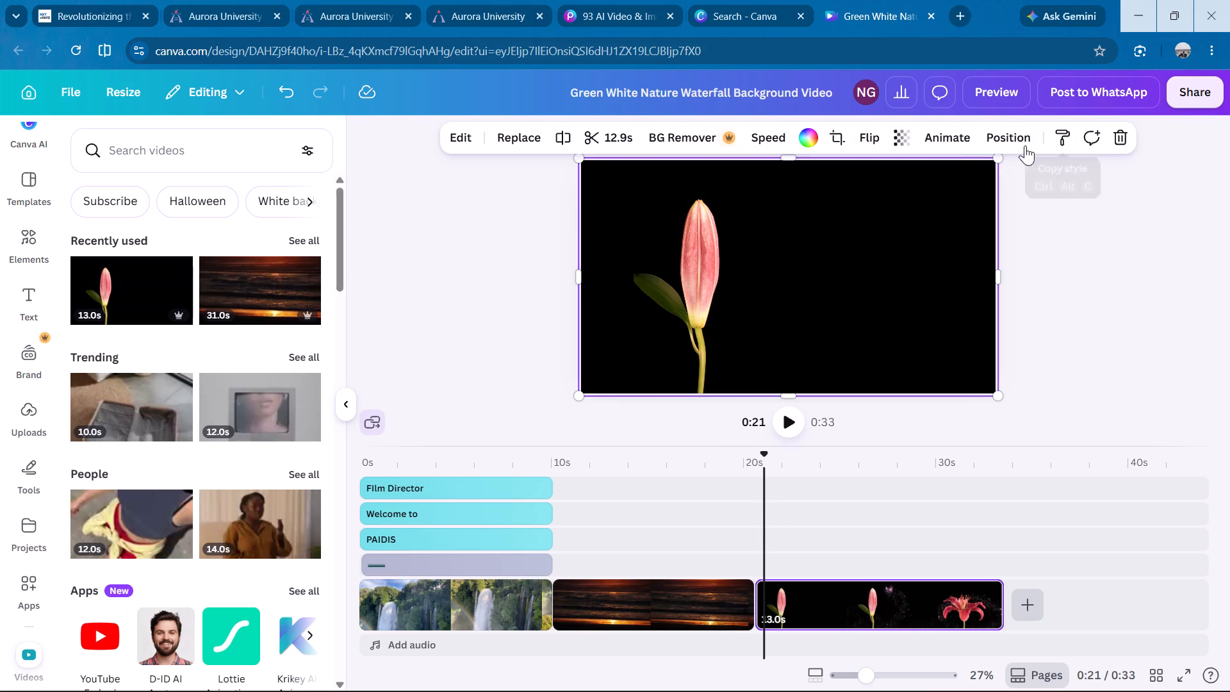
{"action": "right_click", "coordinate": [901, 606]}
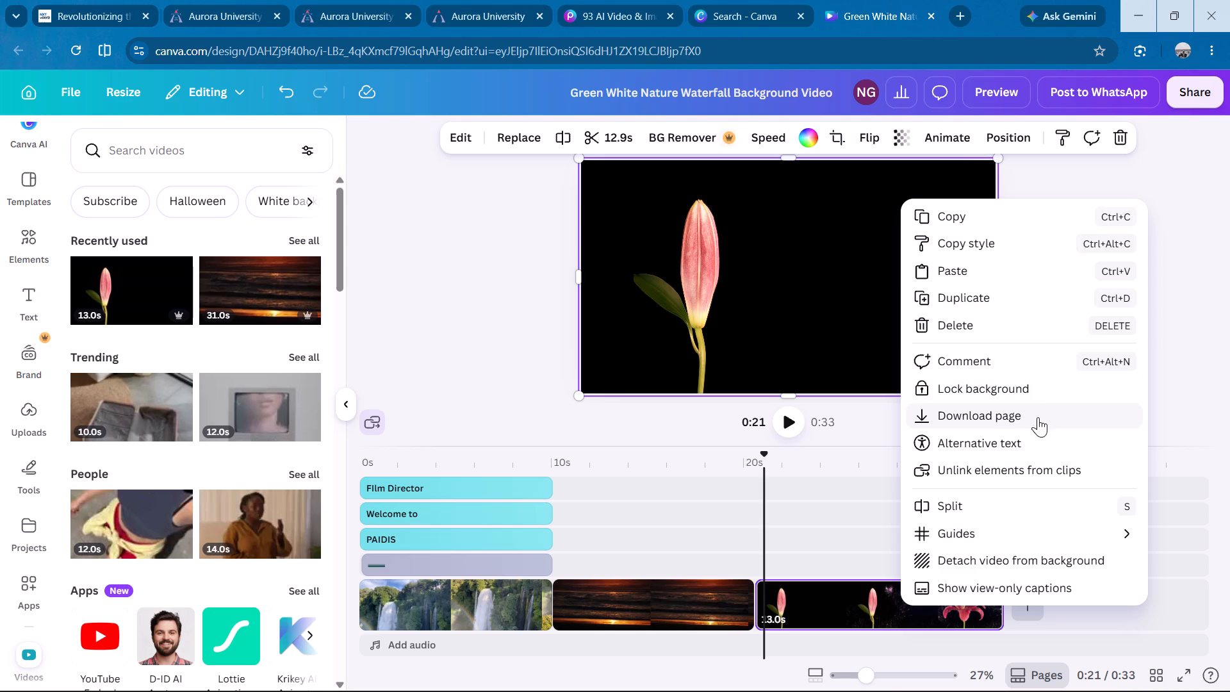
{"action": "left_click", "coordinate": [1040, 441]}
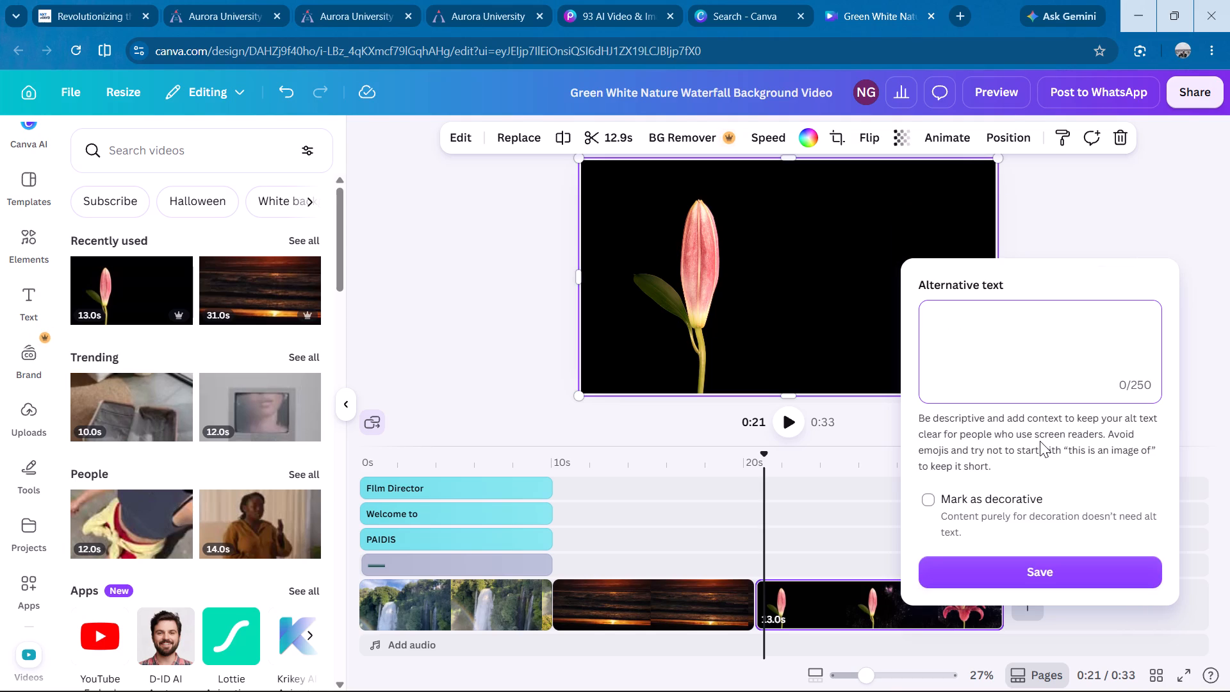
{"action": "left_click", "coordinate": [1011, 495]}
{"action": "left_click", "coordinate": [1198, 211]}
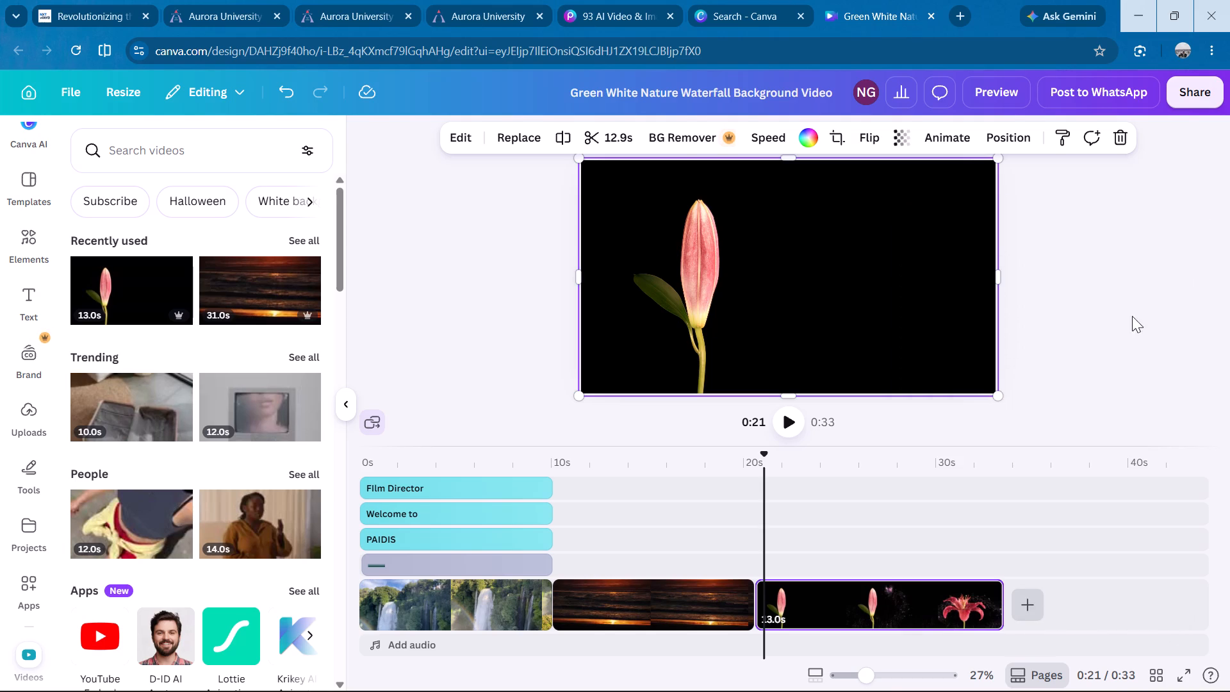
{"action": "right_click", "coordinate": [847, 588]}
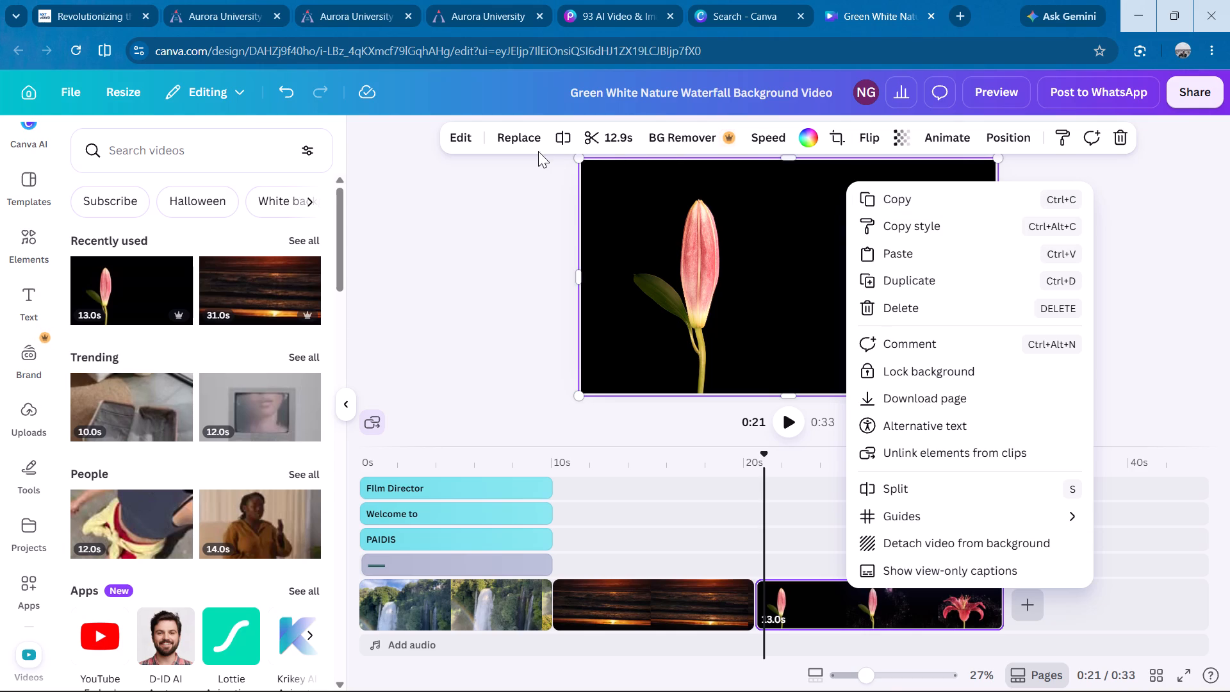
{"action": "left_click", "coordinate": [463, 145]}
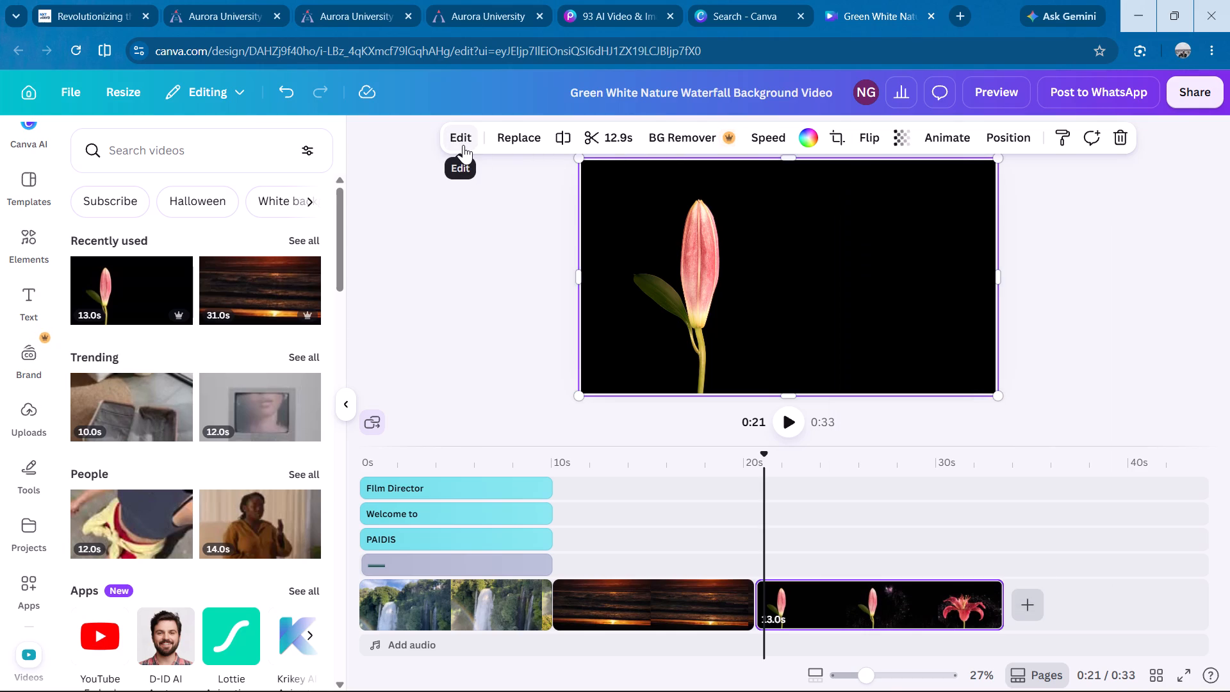
Look through the lily clip's editing options again, from adjustments and filters to video speed.
{"action": "left_click", "coordinate": [463, 145]}
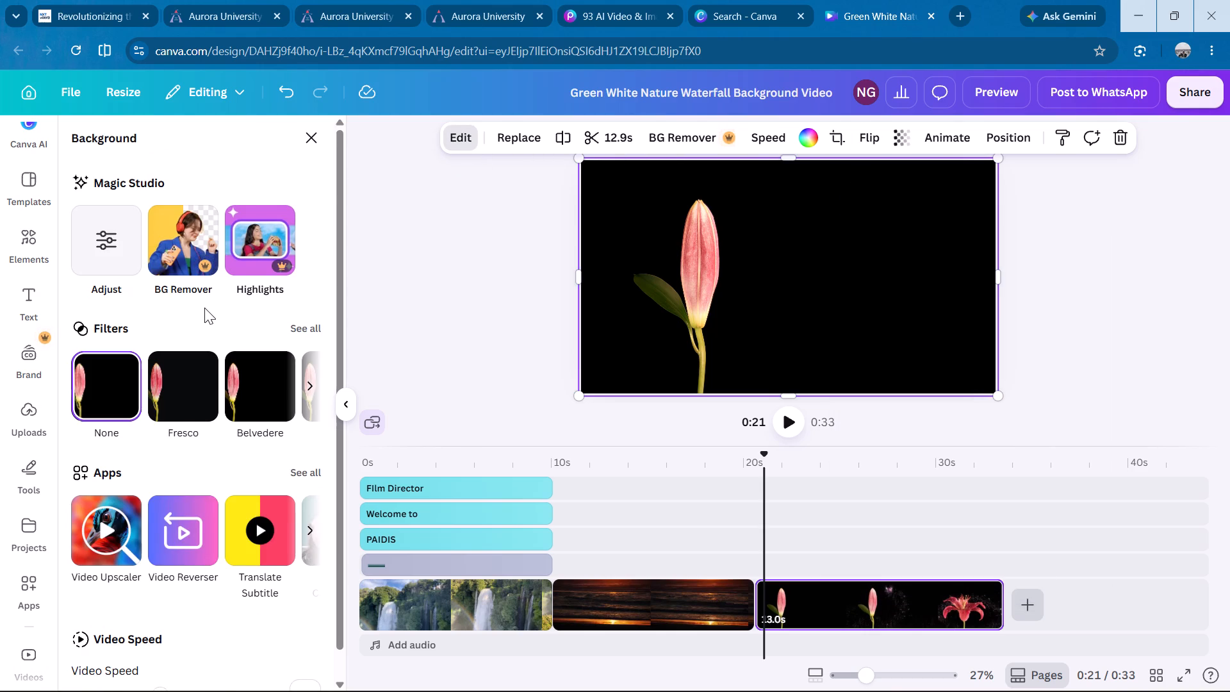
{"action": "scroll", "coordinate": [204, 308], "scroll_direction": "down", "scroll_amount": 4}
{"action": "scroll", "coordinate": [204, 308], "scroll_direction": "up", "scroll_amount": 5}
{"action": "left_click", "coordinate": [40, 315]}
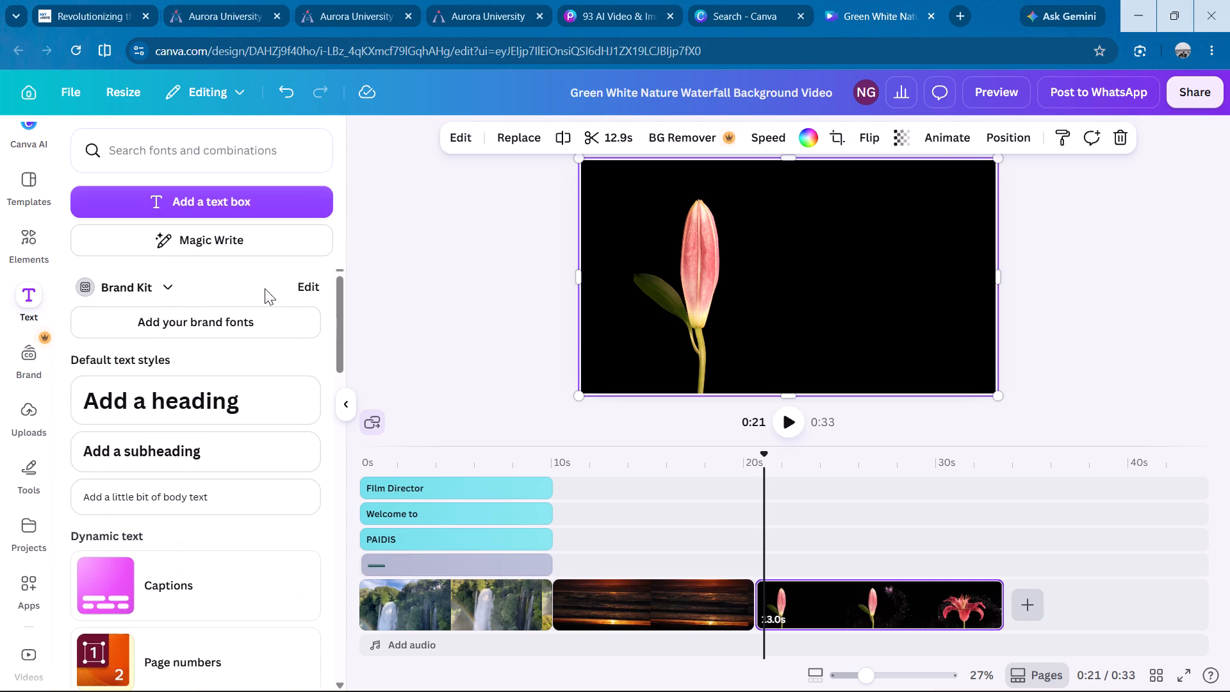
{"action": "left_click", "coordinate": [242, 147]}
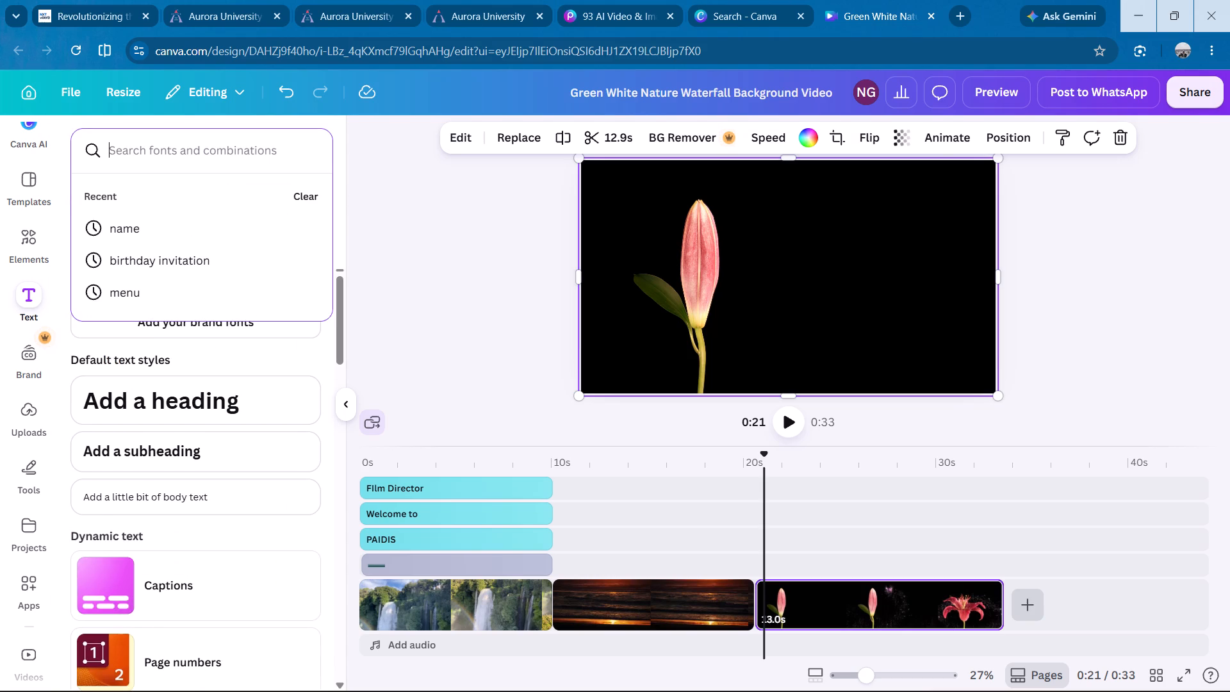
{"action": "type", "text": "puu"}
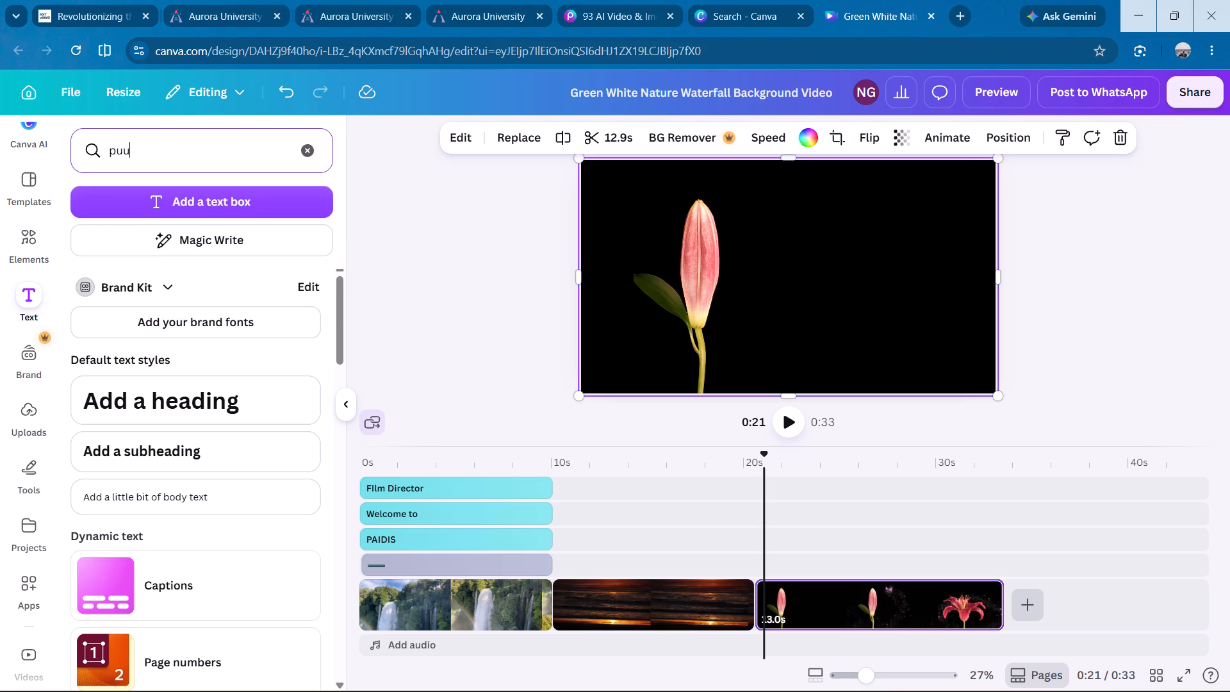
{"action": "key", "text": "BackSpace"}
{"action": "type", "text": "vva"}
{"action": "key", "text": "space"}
Add a default heading text over the blooming lily clip, starting at about 21 seconds.
{"action": "left_click", "coordinate": [169, 405]}
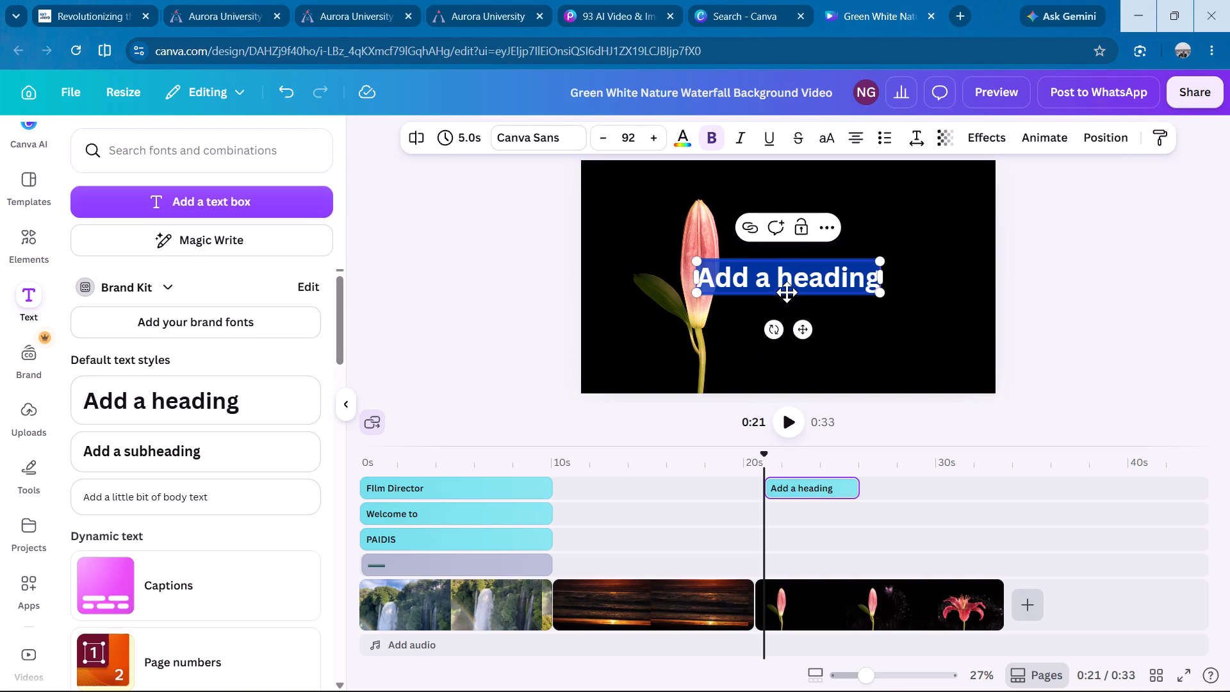
{"action": "left_click", "coordinate": [787, 292]}
{"action": "left_click", "coordinate": [782, 589]}
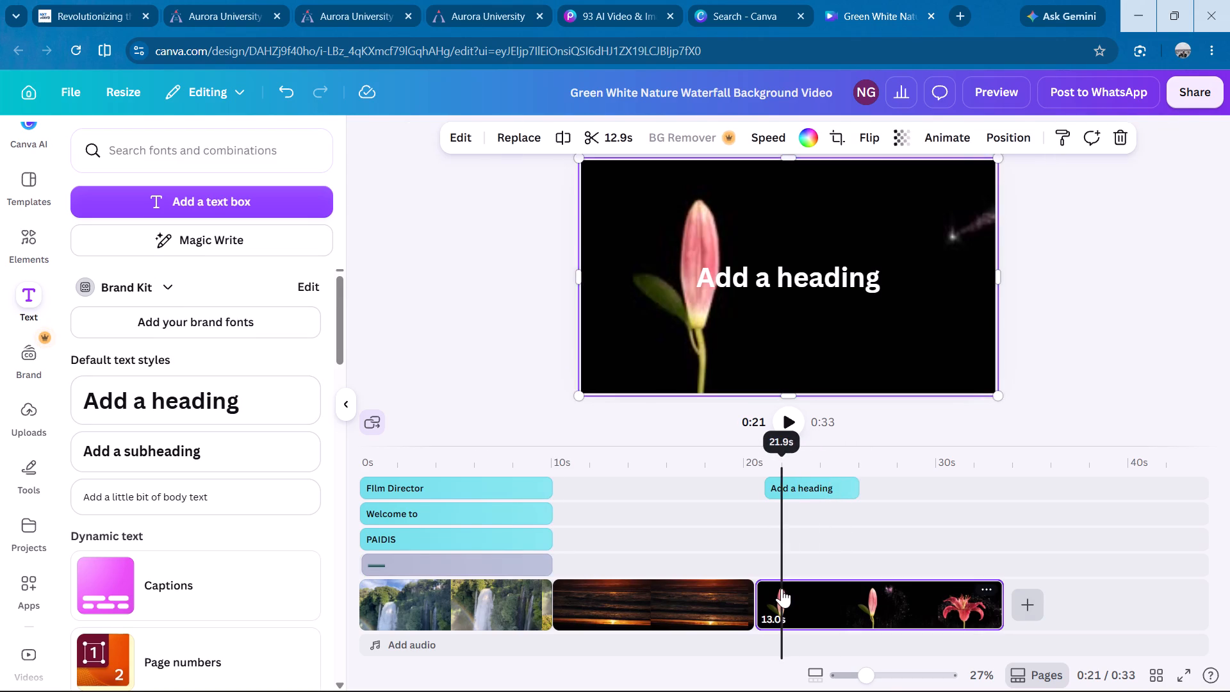
Replace the placeholder wording of the heading over the lily clip with the person's name.
{"action": "double_click", "coordinate": [771, 279]}
{"action": "left_click", "coordinate": [873, 276]}
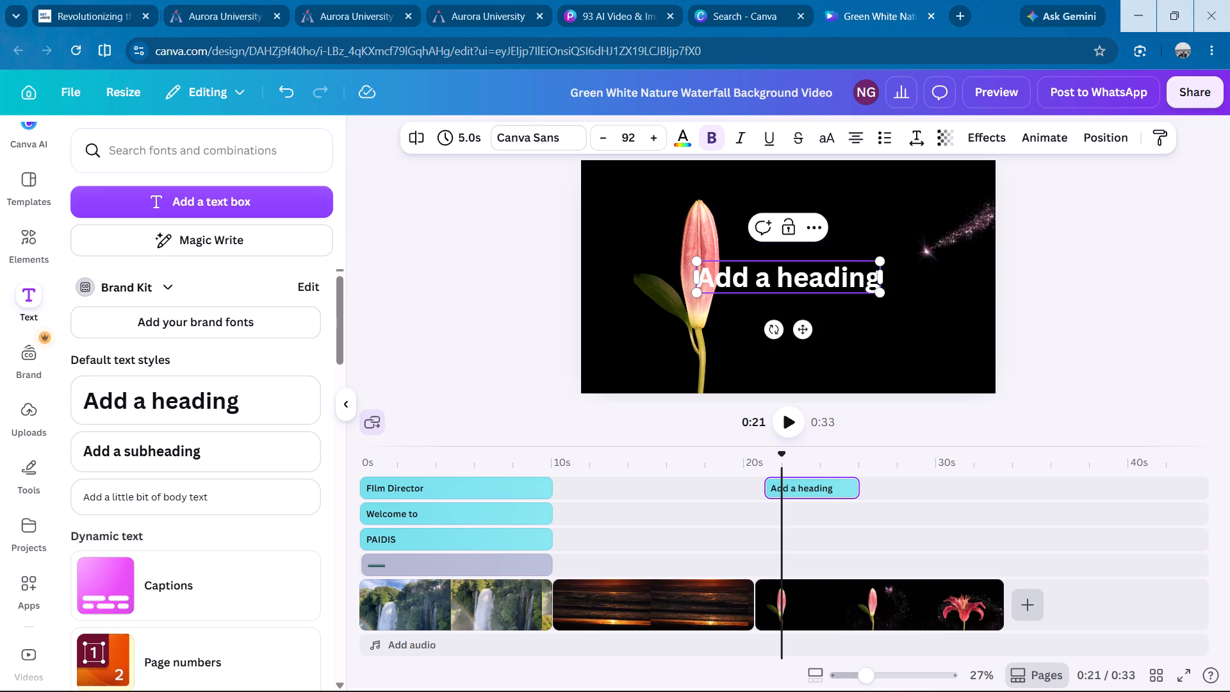
{"action": "key", "text": "BackSpace"}
{"action": "key", "text": "BackSpace"}
{"action": "key", "text": "BackSpace"}
{"action": "key", "text": "BackSpace"}
{"action": "key", "text": "BackSpace"}
{"action": "key", "text": "BackSpace"}
{"action": "key", "text": "BackSpace"}
{"action": "key", "text": "BackSpace"}
{"action": "key", "text": "BackSpace"}
{"action": "key", "text": "BackSpace"}
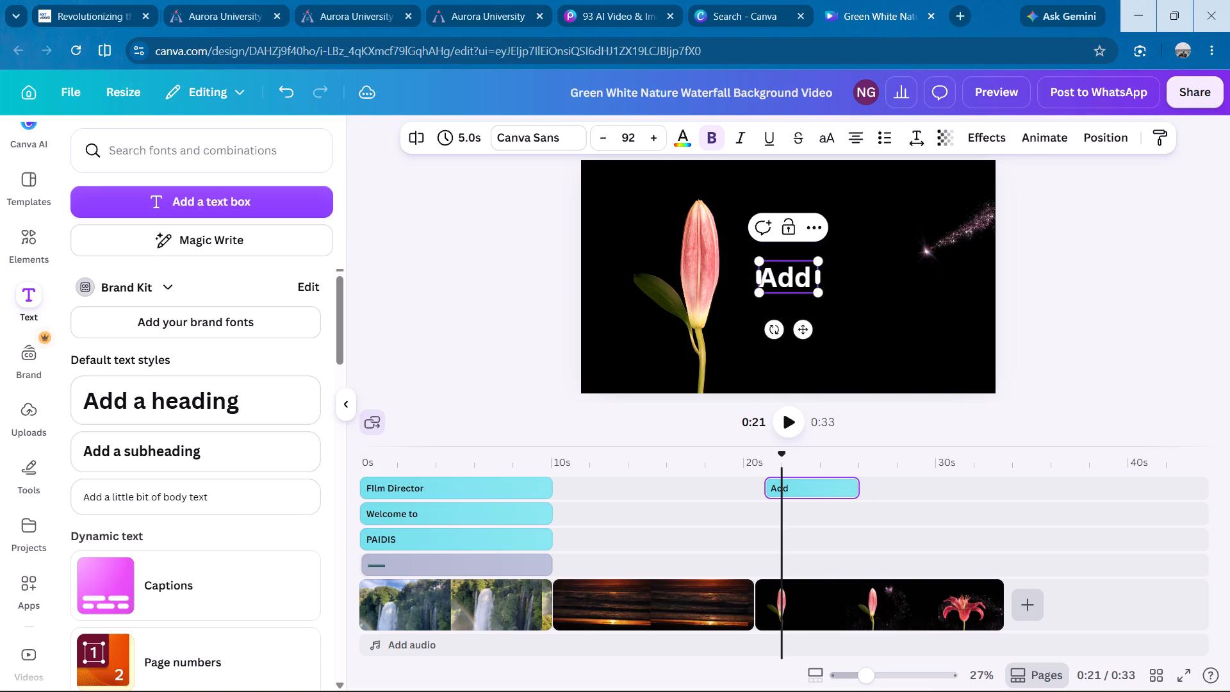
{"action": "key", "text": "BackSpace"}
{"action": "key", "text": "BackSpace"}
{"action": "key", "text": "BackSpace"}
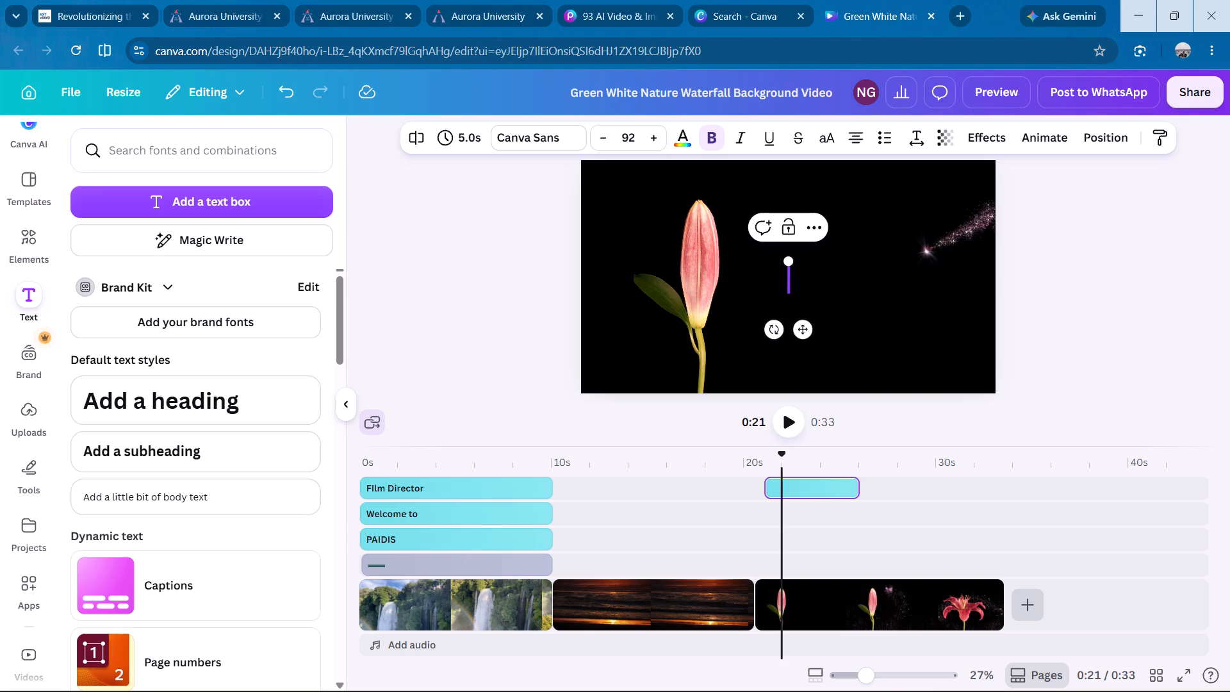
{"action": "key", "text": "p"}
{"action": "type", "text": "uvva"}
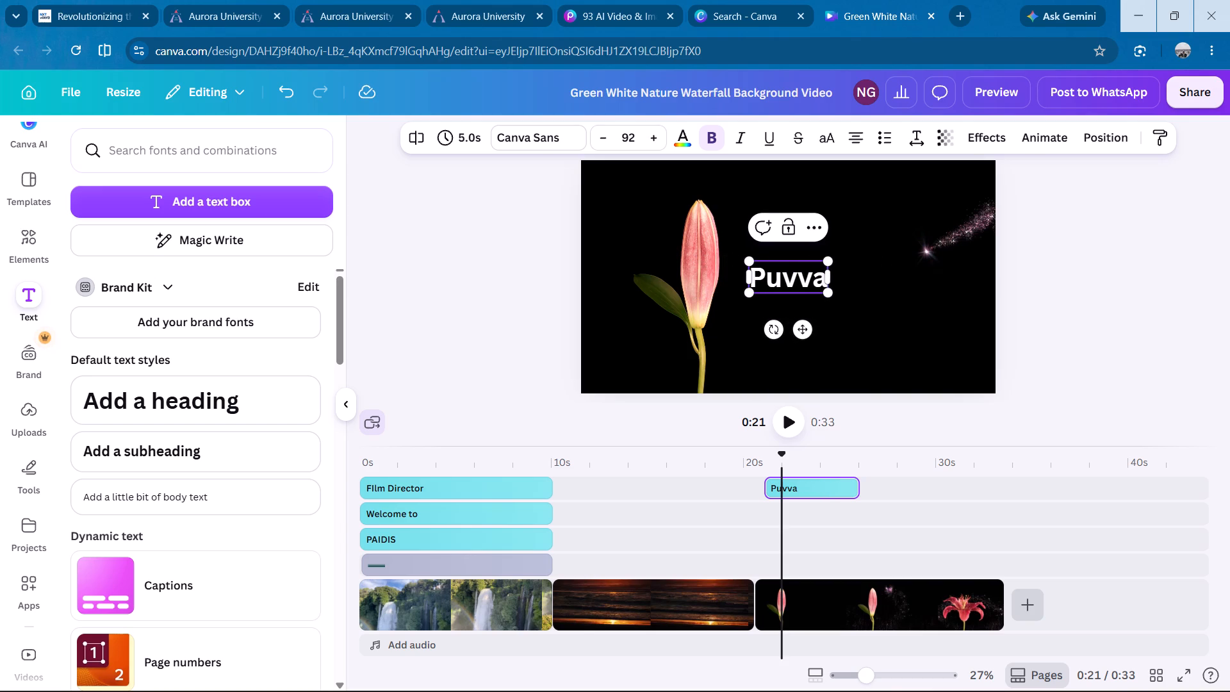
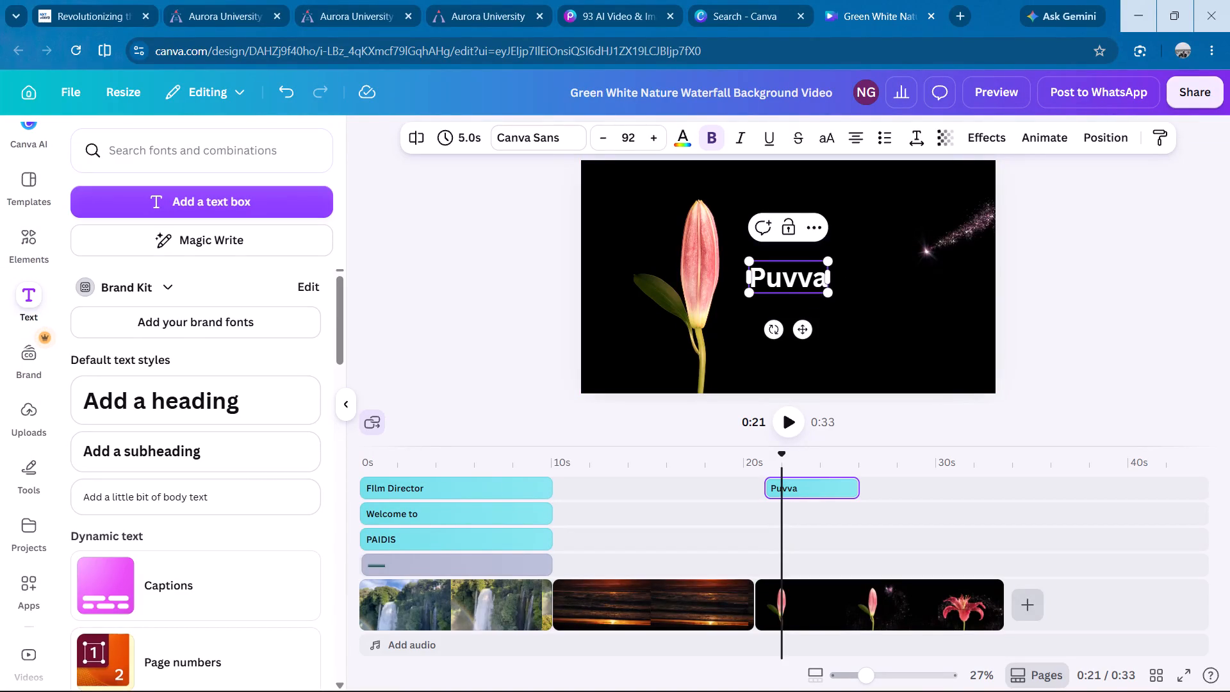
Extend the heading over the lily clip to read "Puvva sunnith vidhajelluthunnadu".
{"action": "left_click", "coordinate": [826, 276]}
{"action": "key", "text": "space"}
{"action": "type", "text": "sunnith vid"}
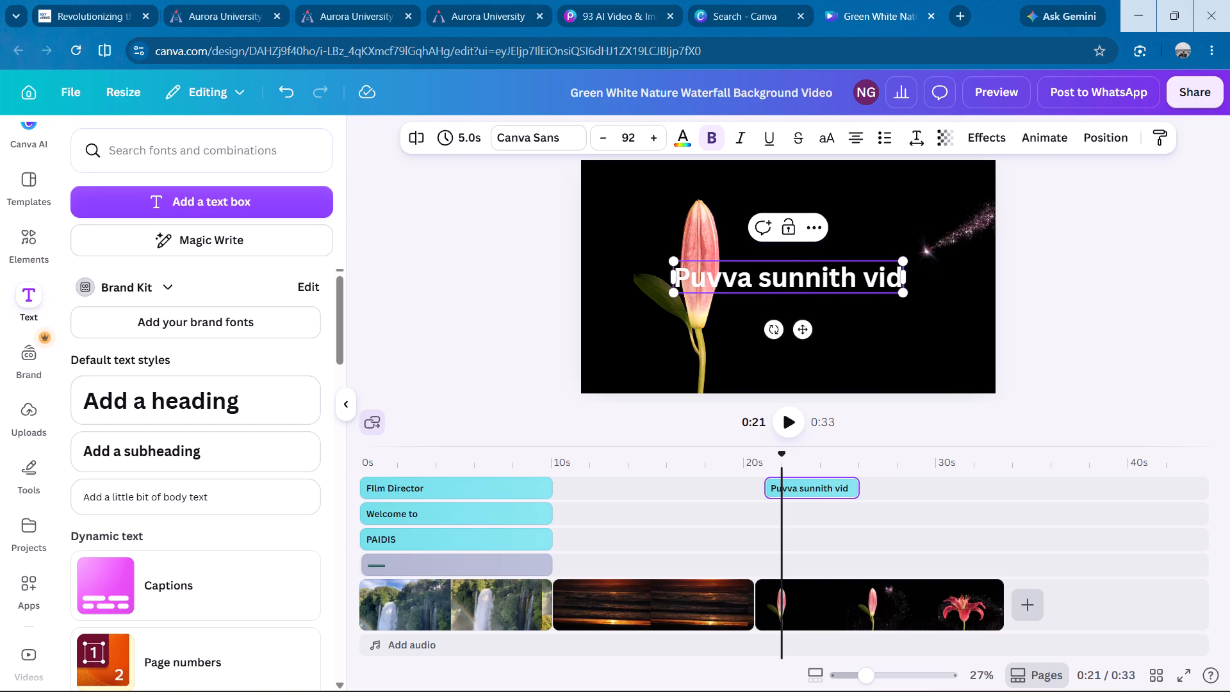
{"action": "key", "text": "h"}
{"action": "key", "text": "a"}
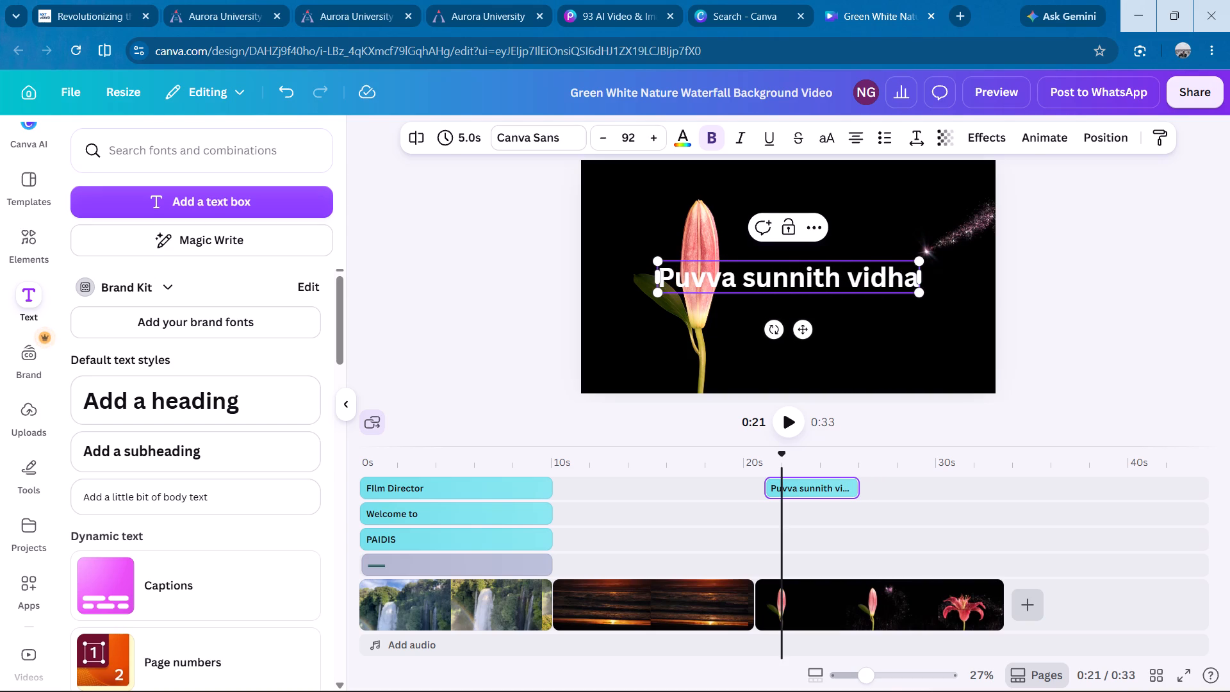
{"action": "type", "text": "jelluthunn"}
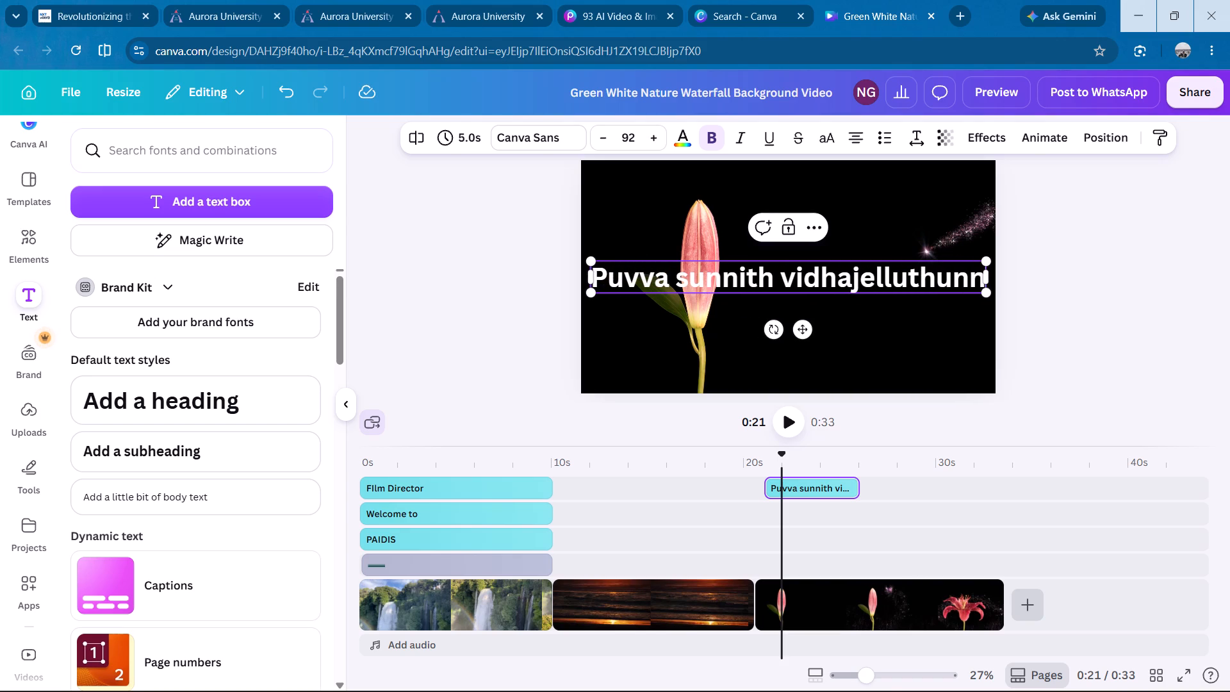
{"action": "type", "text": "ad"}
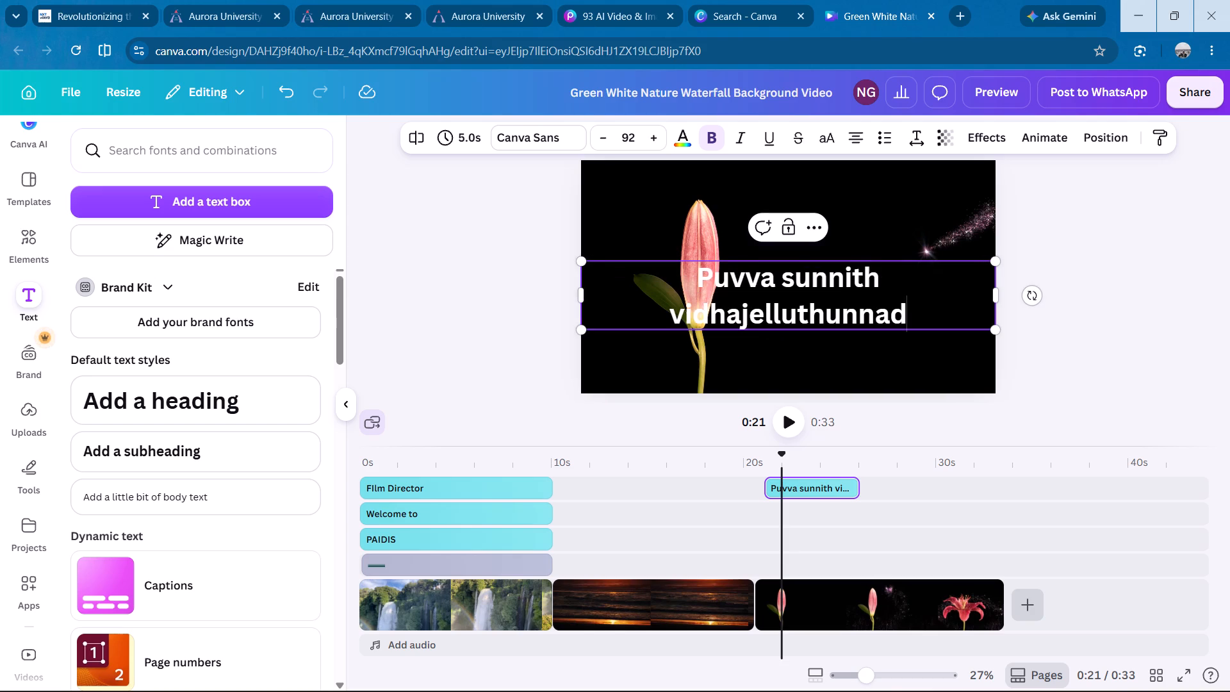
{"action": "key", "text": "u"}
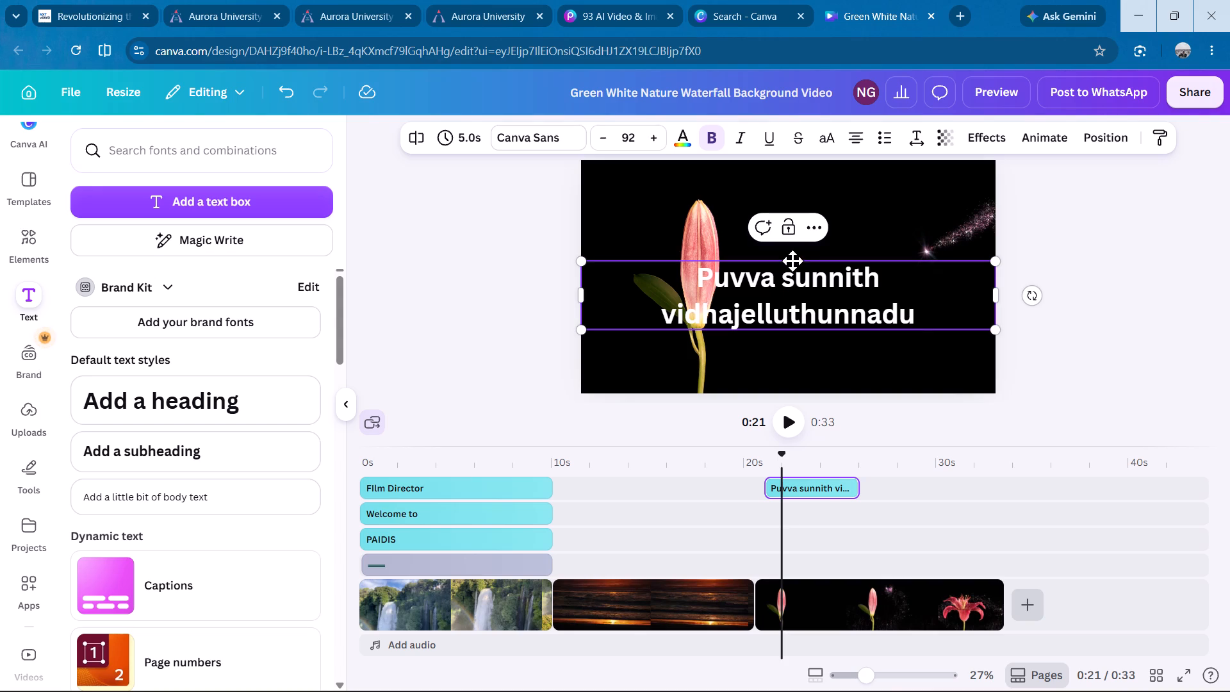
Try Elika Gorica on the whole lily heading, and set its font to TAN Variety.
{"action": "left_click_drag", "start_coordinate": [924, 313], "coordinate": [867, 311]}
{"action": "left_click_drag", "start_coordinate": [867, 311], "coordinate": [671, 283]}
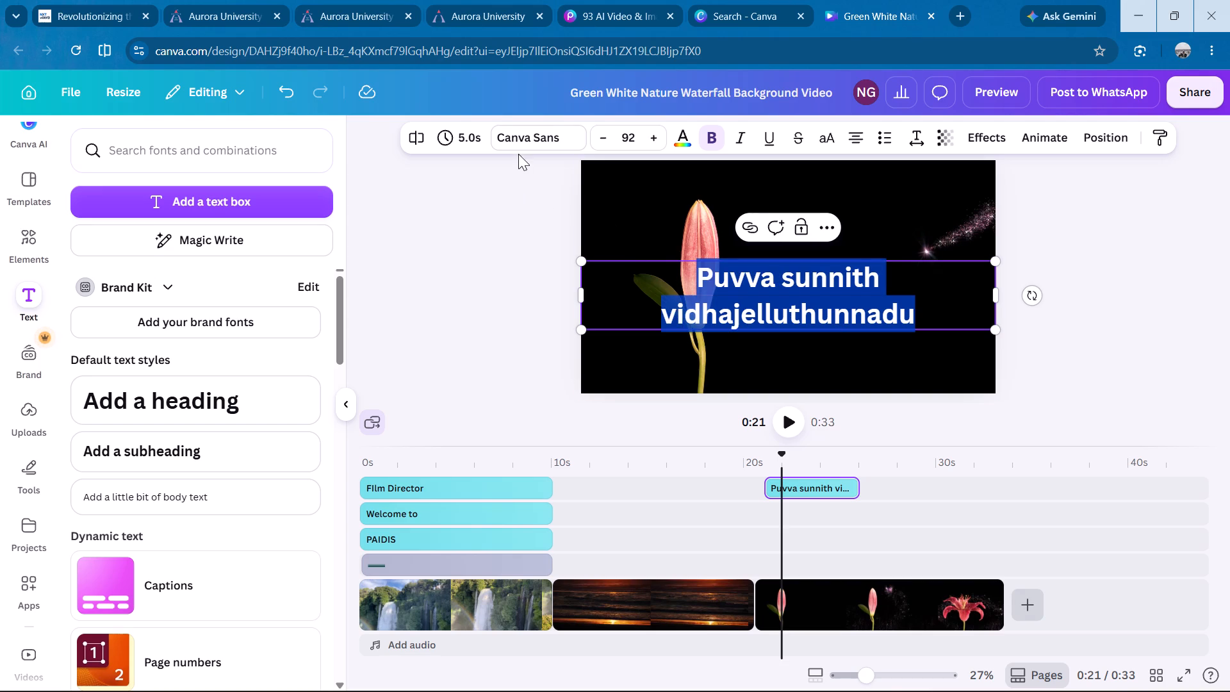
{"action": "left_click", "coordinate": [515, 140]}
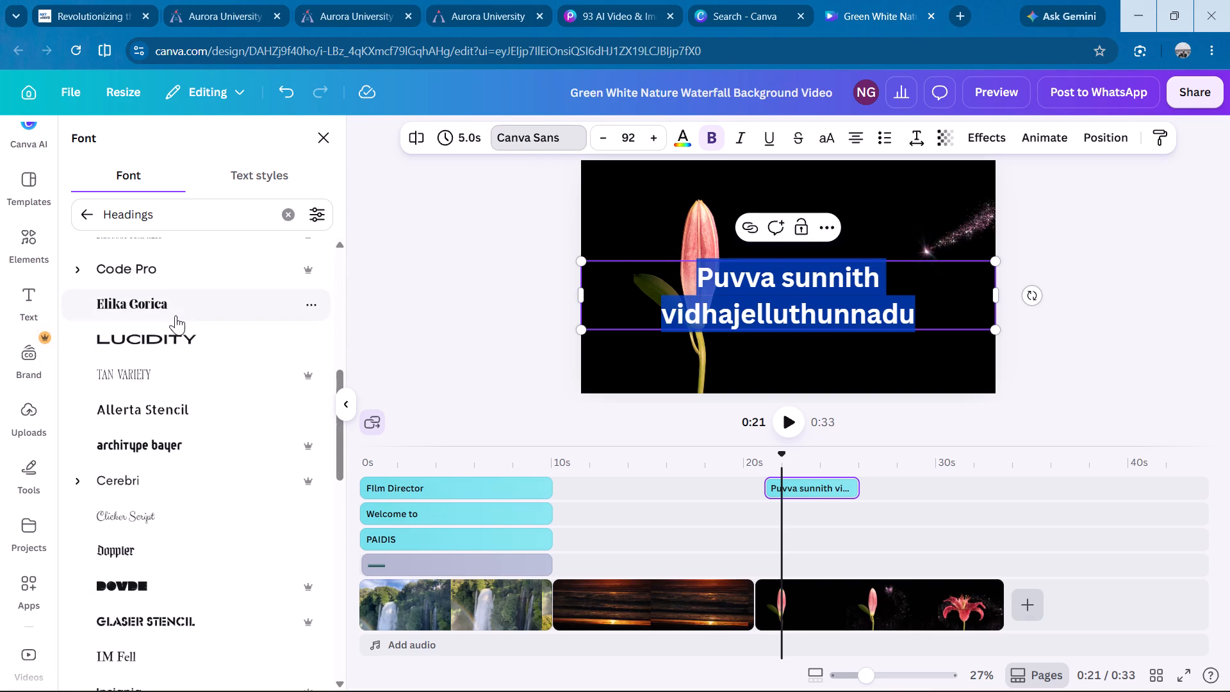
{"action": "left_click", "coordinate": [176, 315]}
{"action": "left_click", "coordinate": [182, 327]}
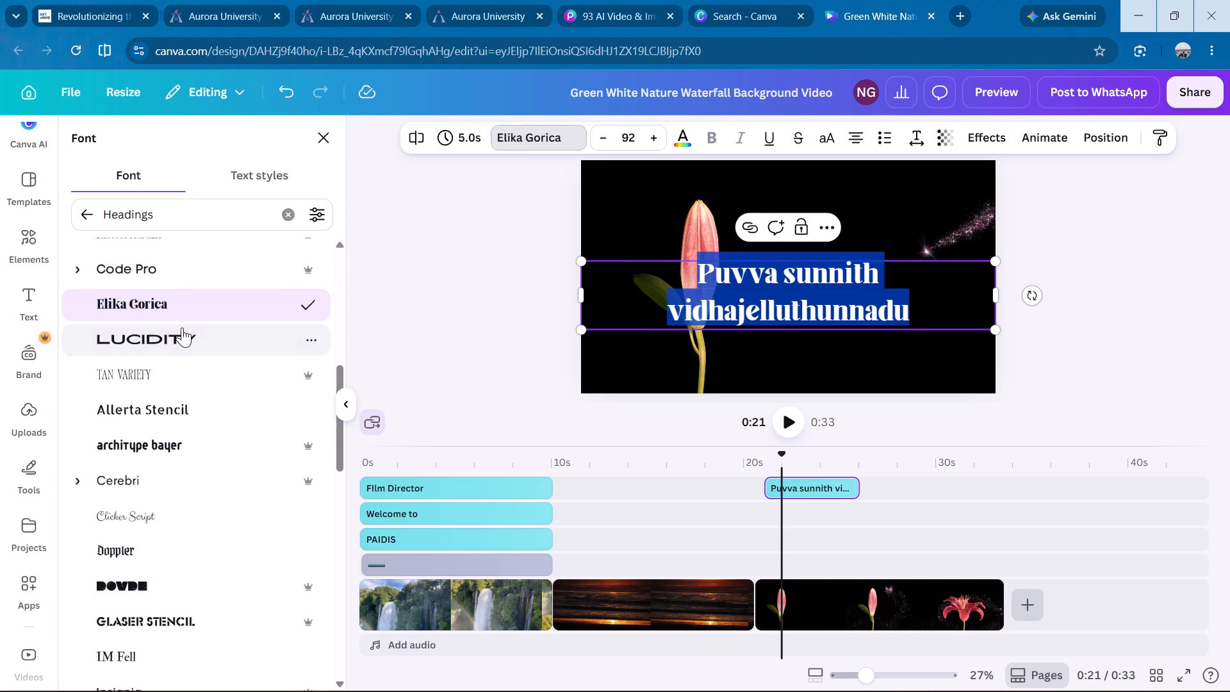
{"action": "left_click", "coordinate": [174, 384]}
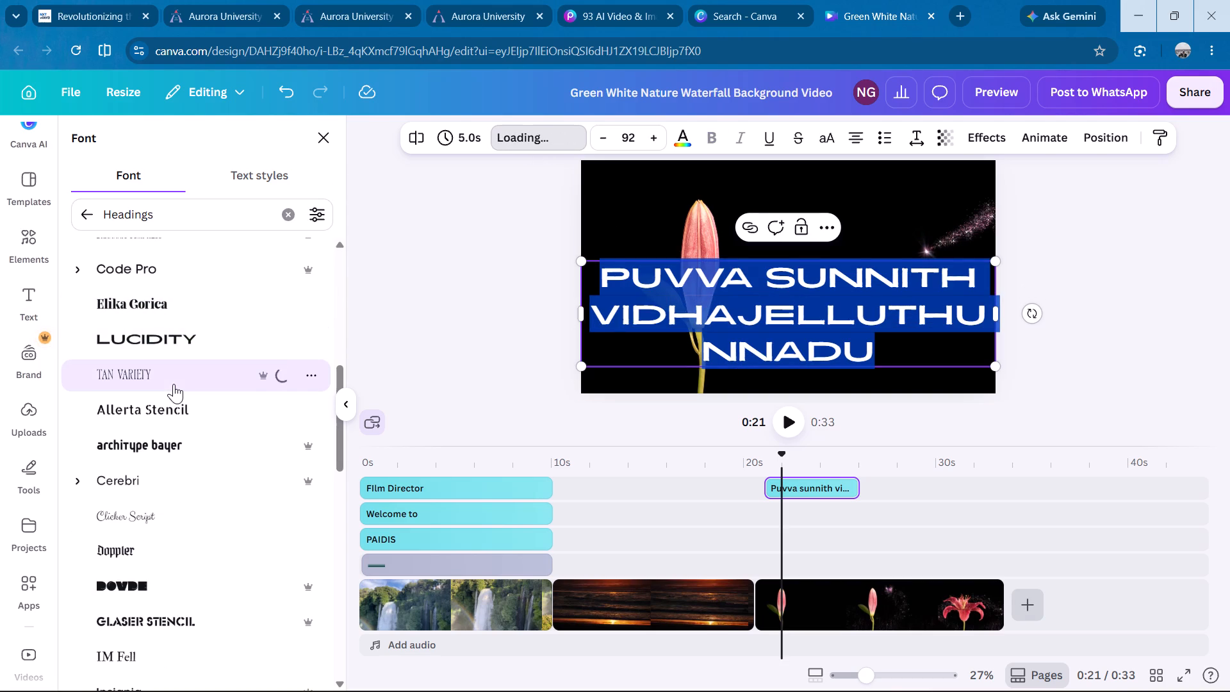
{"action": "left_click", "coordinate": [675, 350]}
Move the lily heading up to the top edge of the video frame, above the flower.
{"action": "left_click", "coordinate": [648, 276]}
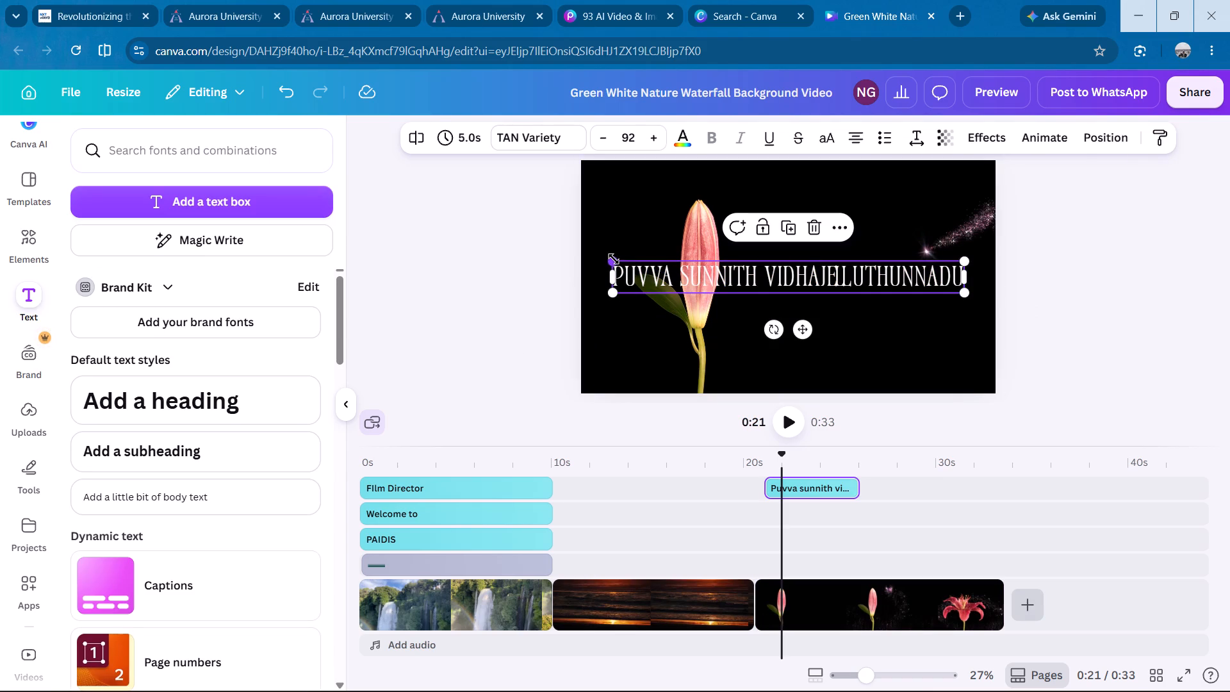
{"action": "left_click", "coordinate": [641, 274]}
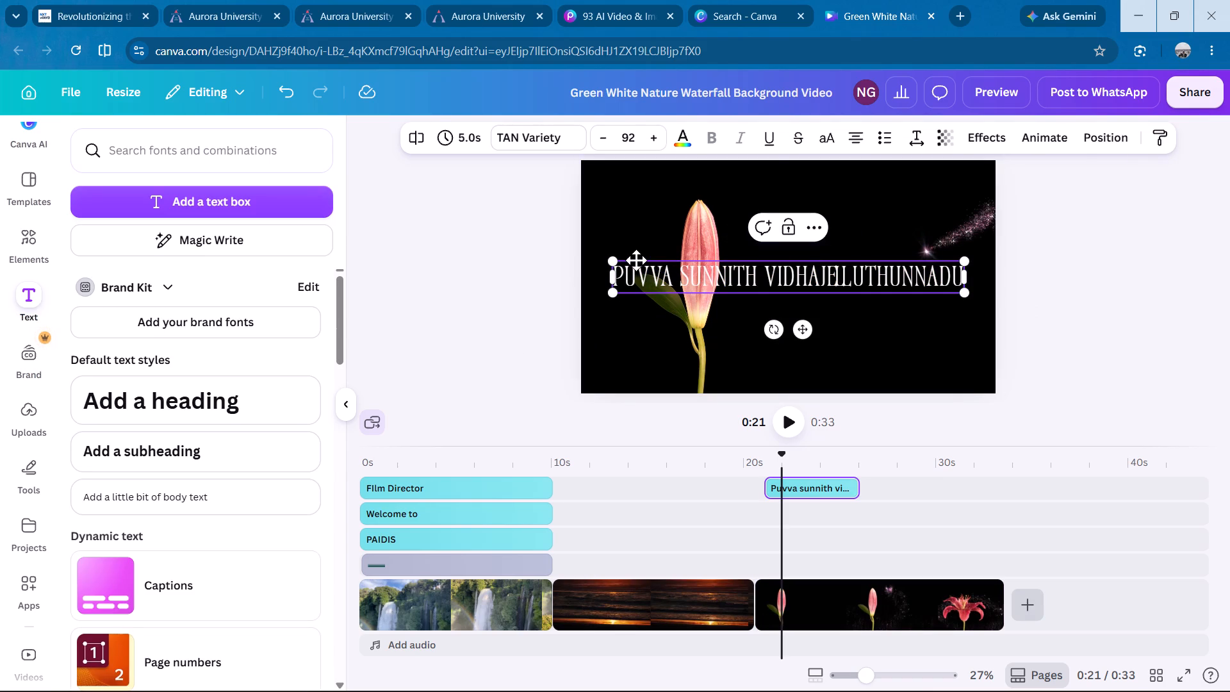
{"action": "left_click", "coordinate": [636, 259]}
{"action": "left_click", "coordinate": [636, 259]}
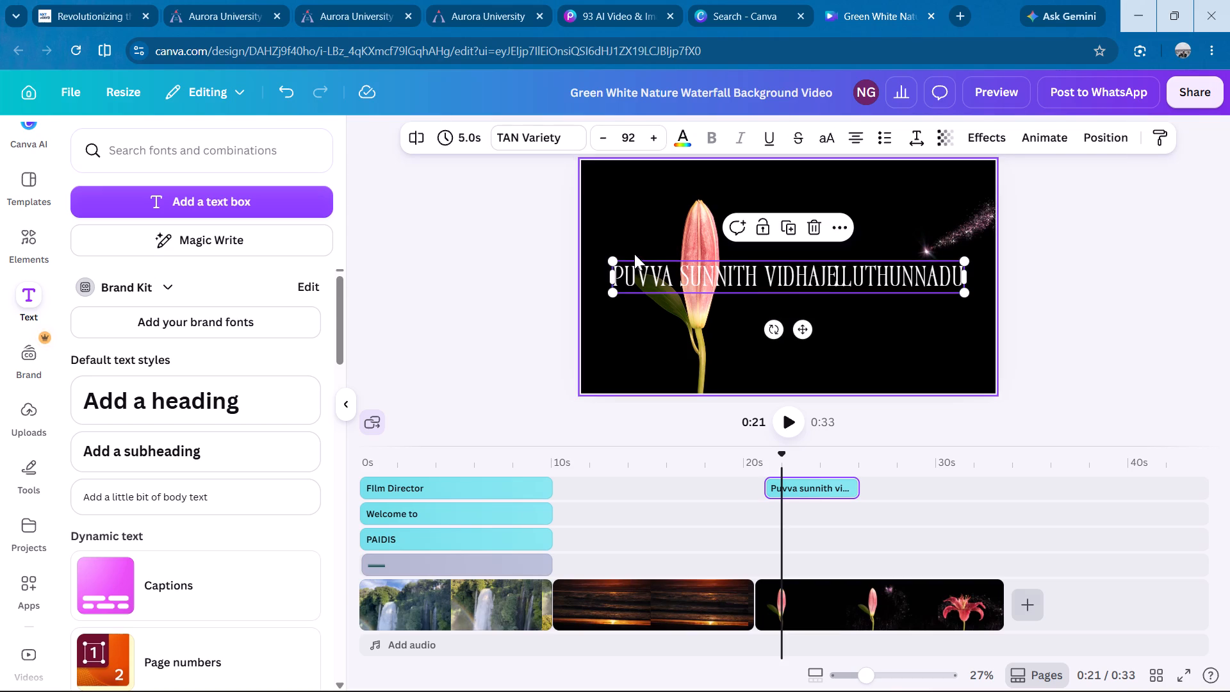
{"action": "left_click", "coordinate": [632, 261]}
{"action": "left_click_drag", "start_coordinate": [640, 260], "coordinate": [627, 160]}
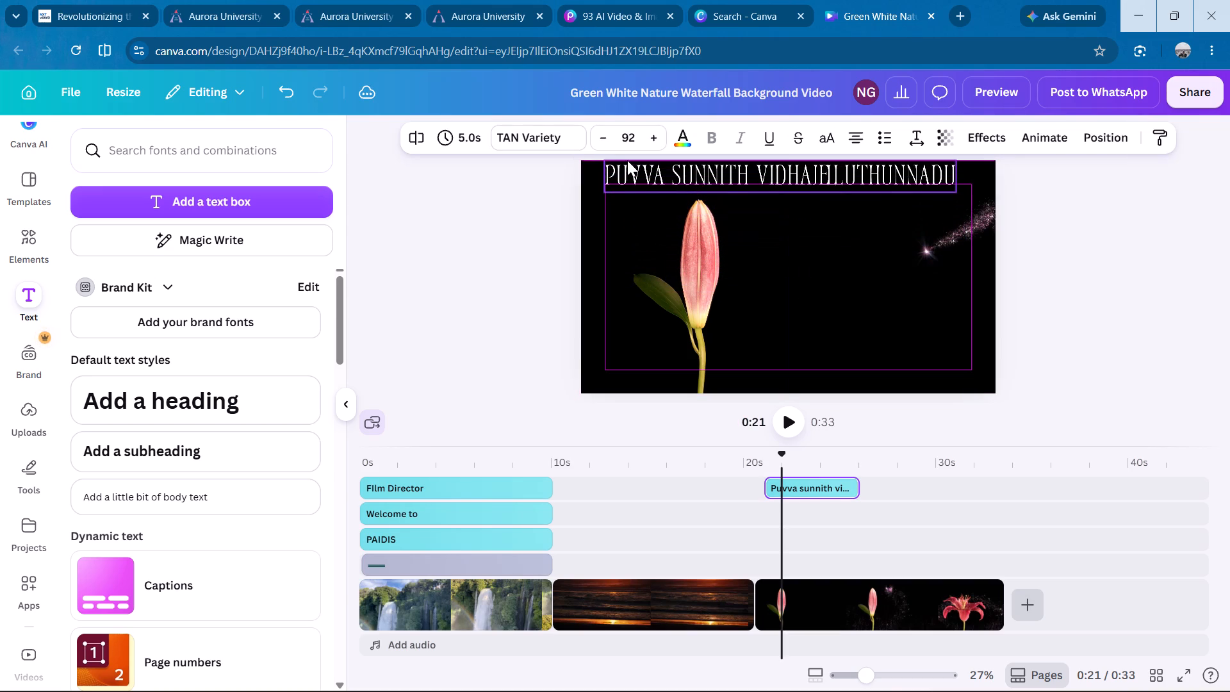
{"action": "left_click_drag", "start_coordinate": [627, 160], "coordinate": [633, 160]}
{"action": "left_click_drag", "start_coordinate": [633, 160], "coordinate": [645, 160]}
{"action": "left_click", "coordinate": [671, 258]}
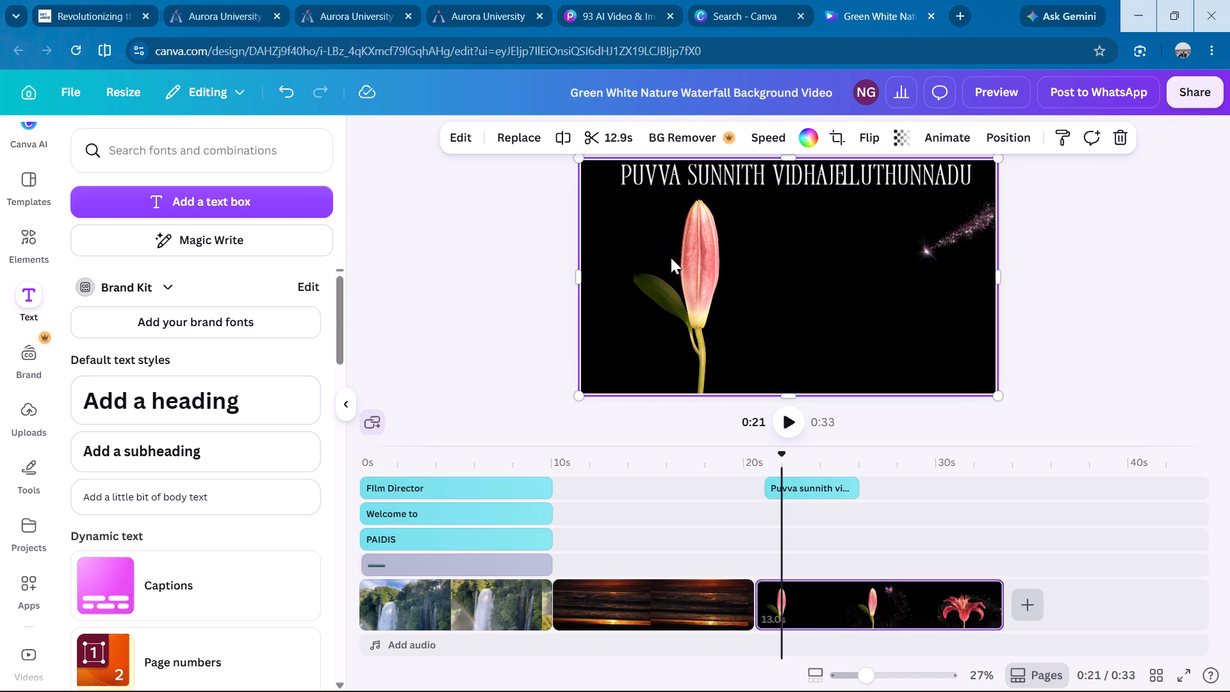
Look through the ocean sunset clip at about 11 to 16 seconds and its available clip options.
{"action": "left_click", "coordinate": [669, 613]}
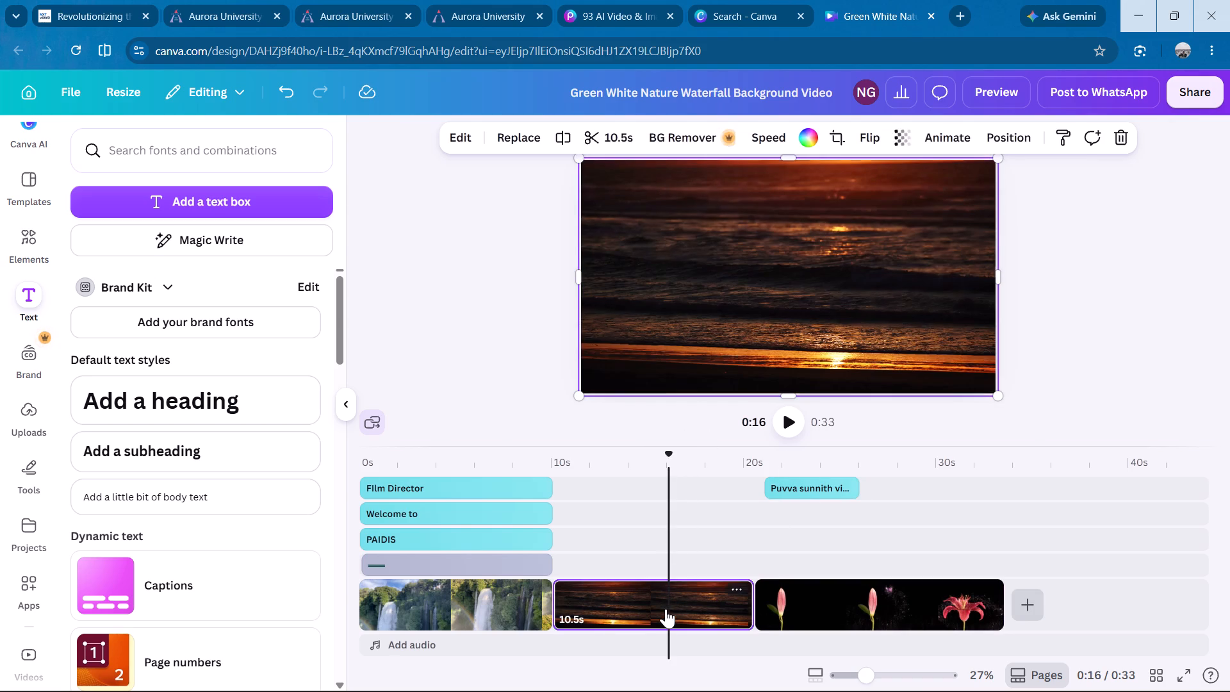
{"action": "left_click", "coordinate": [573, 584]}
{"action": "left_click", "coordinate": [602, 597]}
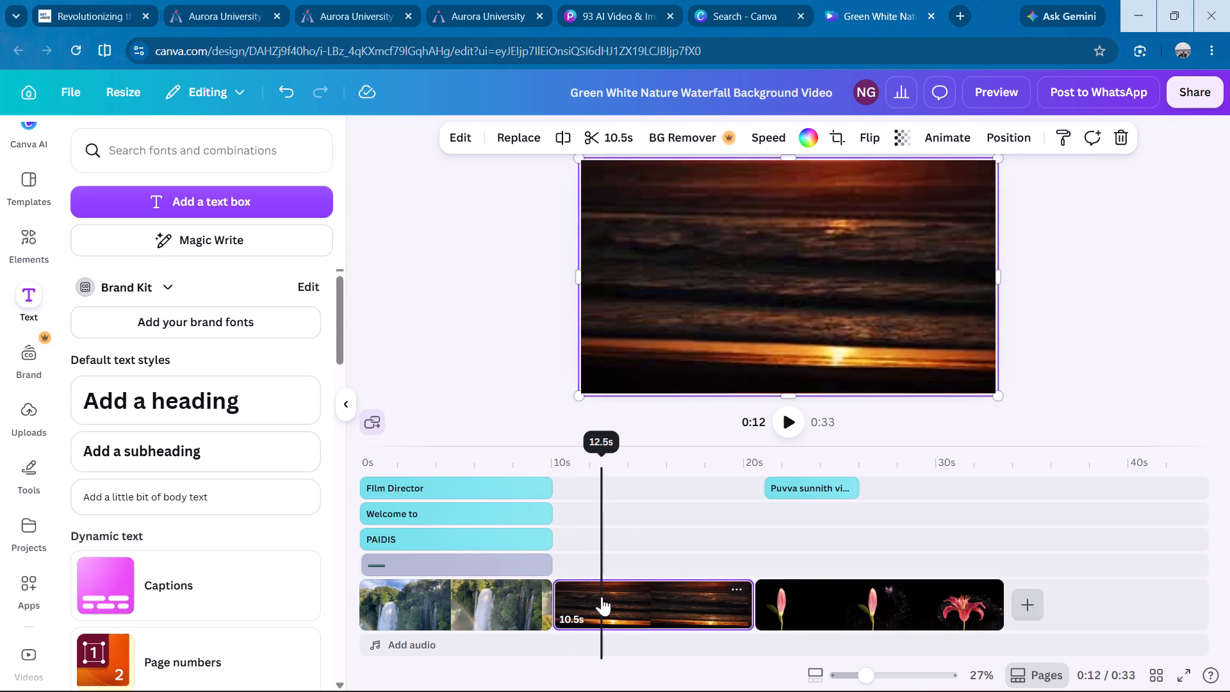
{"action": "right_click", "coordinate": [602, 597]}
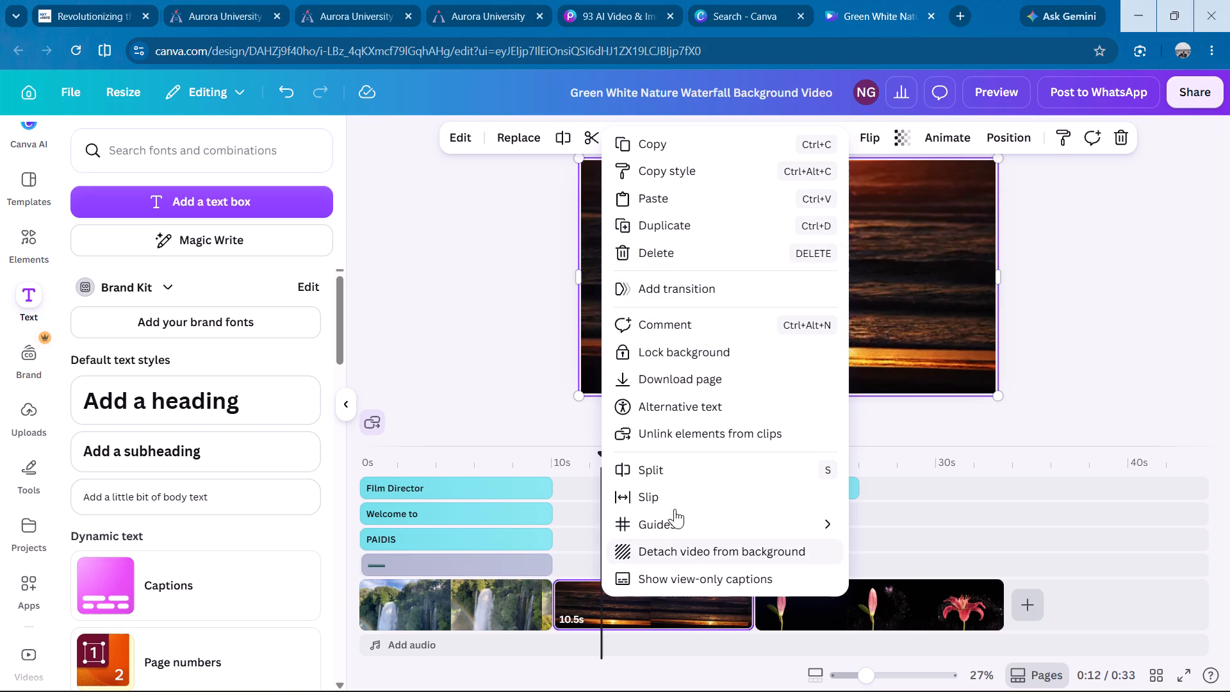
{"action": "left_click", "coordinate": [38, 304]}
{"action": "left_click", "coordinate": [38, 304]}
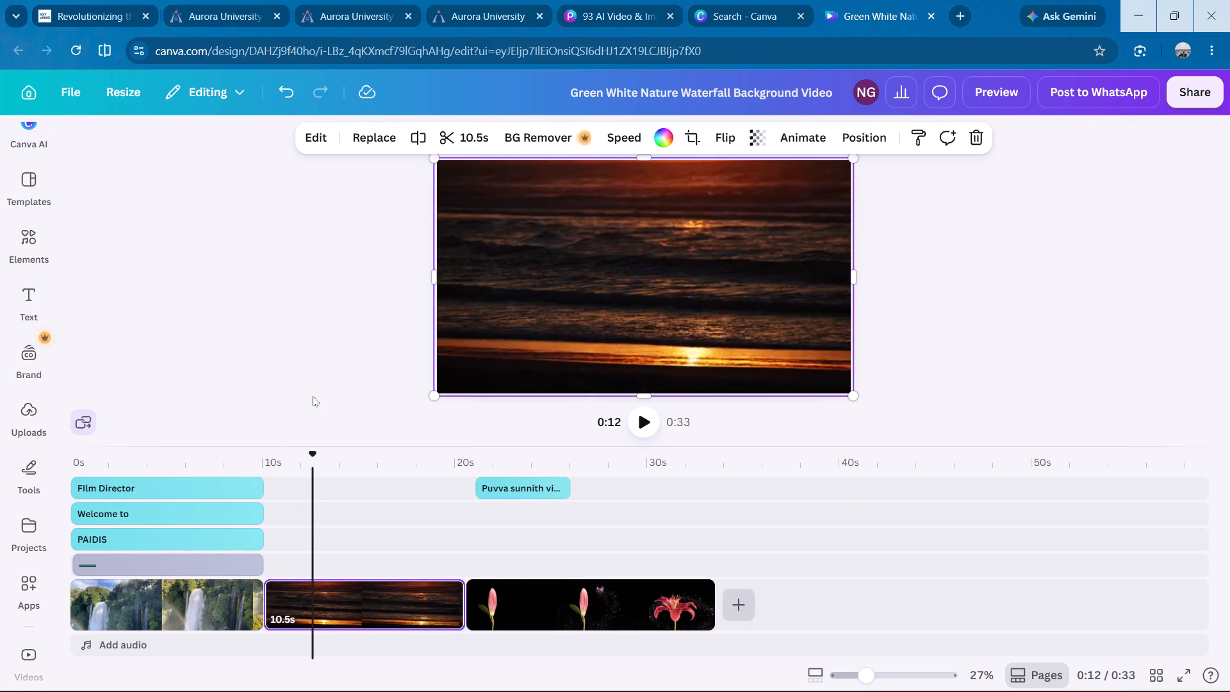
{"action": "left_click", "coordinate": [348, 602]}
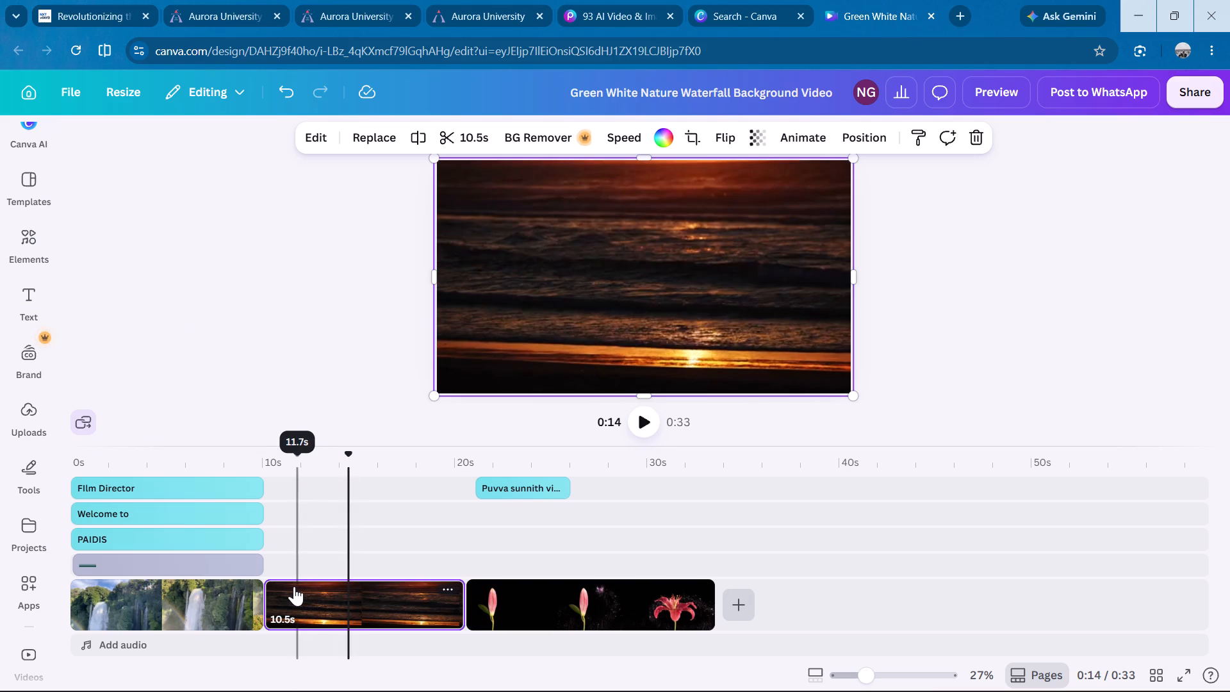
{"action": "left_click", "coordinate": [291, 586]}
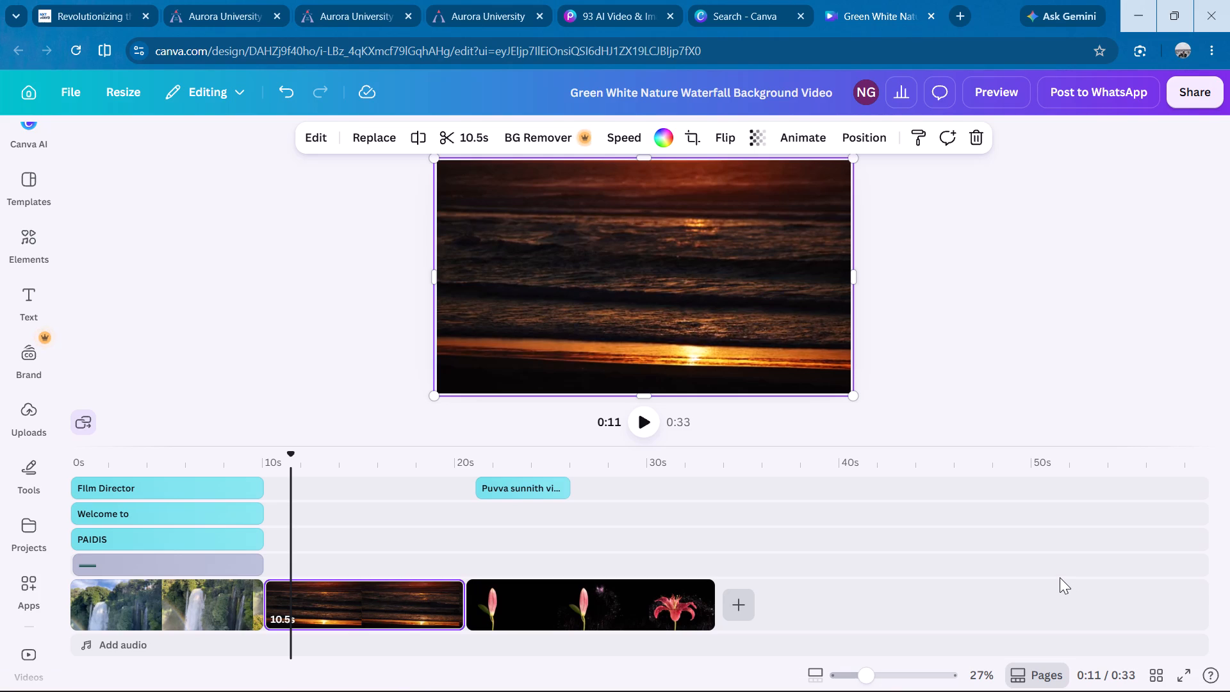
{"action": "scroll", "coordinate": [1092, 579], "scroll_direction": "up", "scroll_amount": 1}
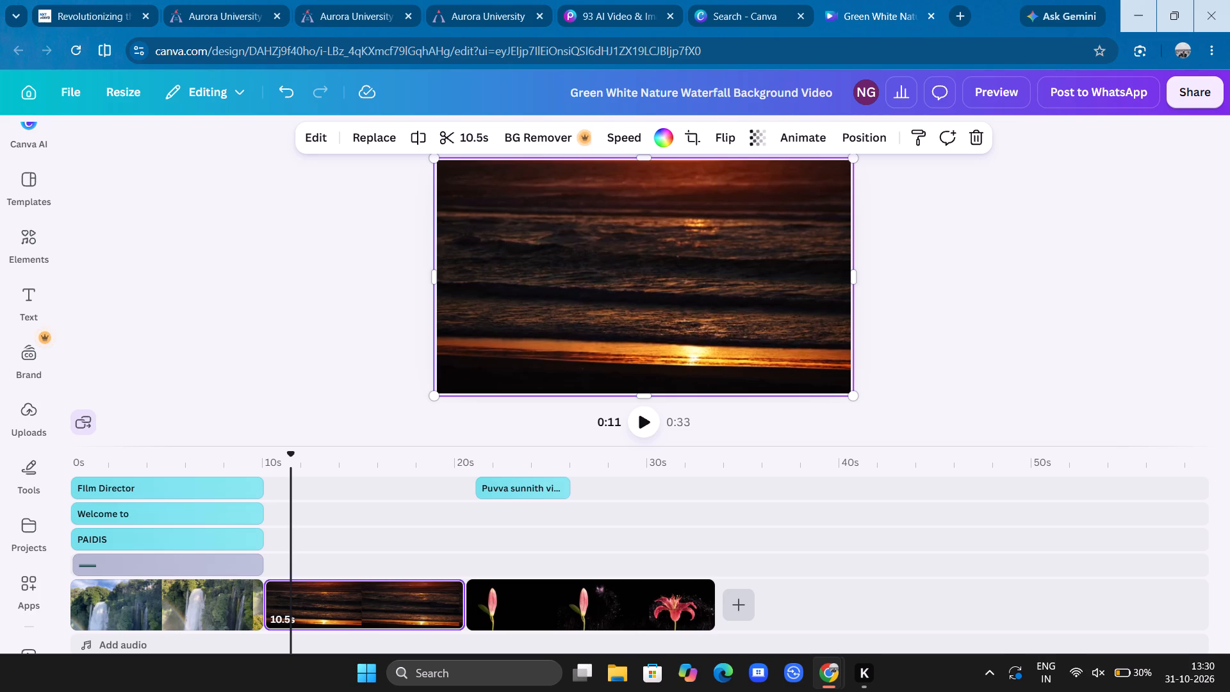
{"action": "left_click", "coordinate": [1226, 442]}
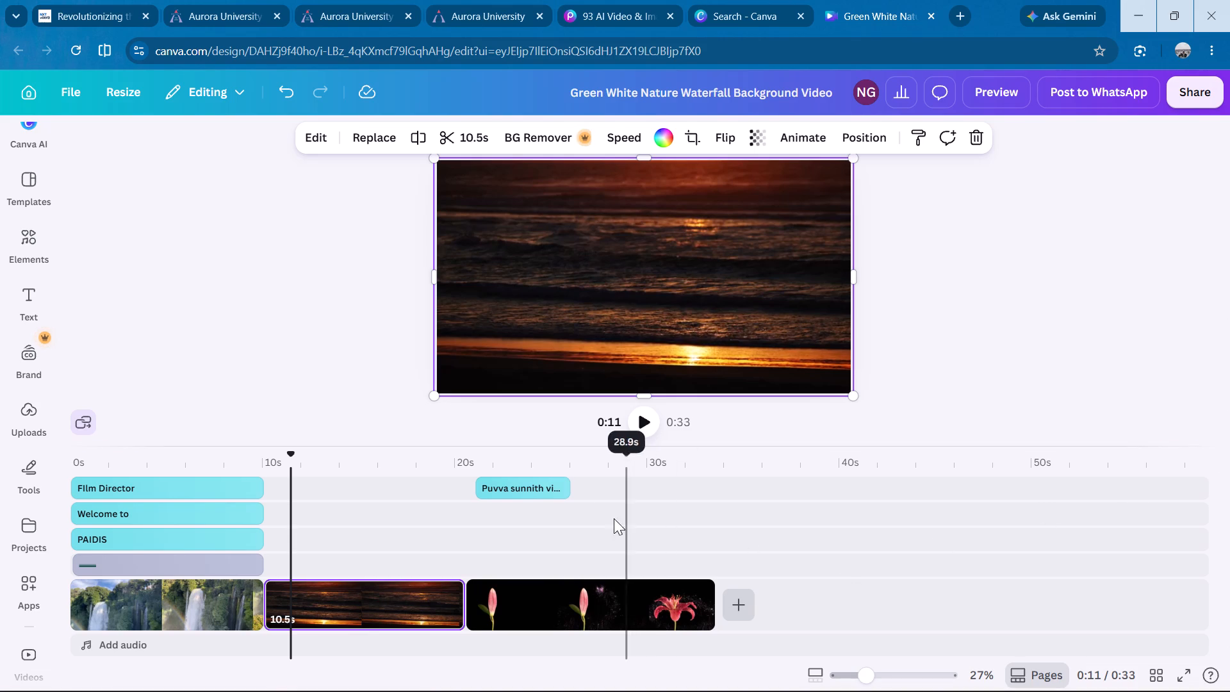
Lengthen the lily heading's duration to 12.5 s so it runs to the end of the lily clip.
{"action": "left_click", "coordinate": [553, 491]}
{"action": "left_click_drag", "start_coordinate": [562, 489], "coordinate": [681, 489]}
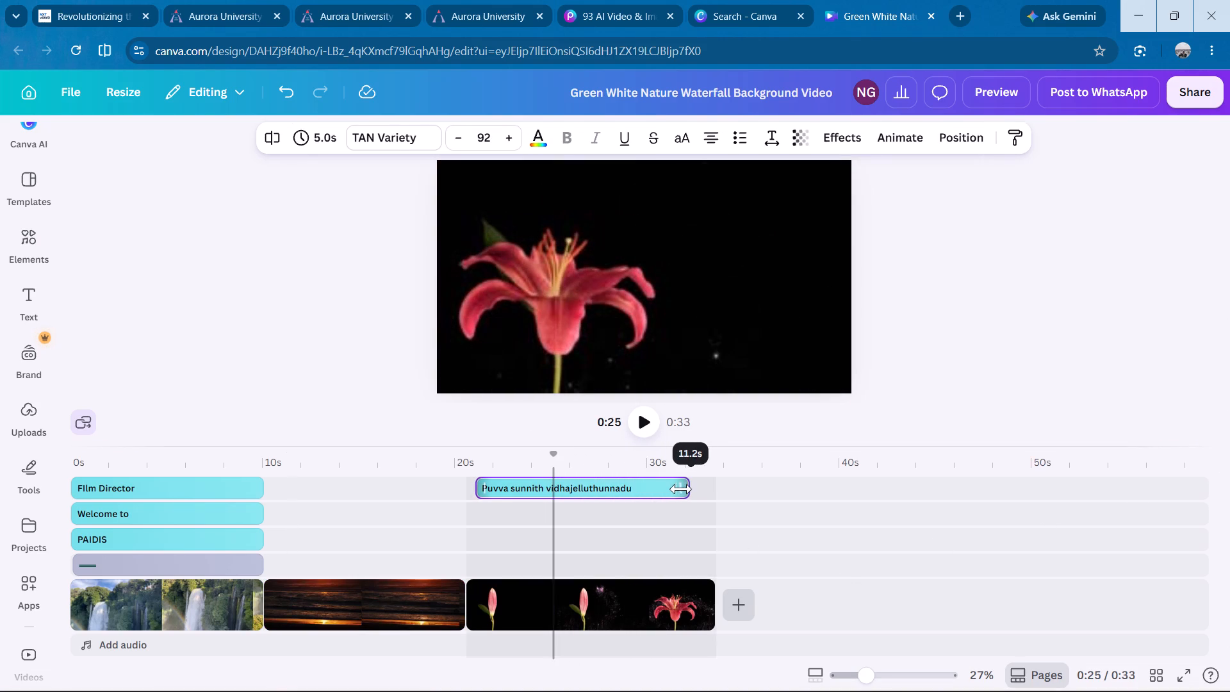
{"action": "left_click_drag", "start_coordinate": [681, 489], "coordinate": [701, 489]}
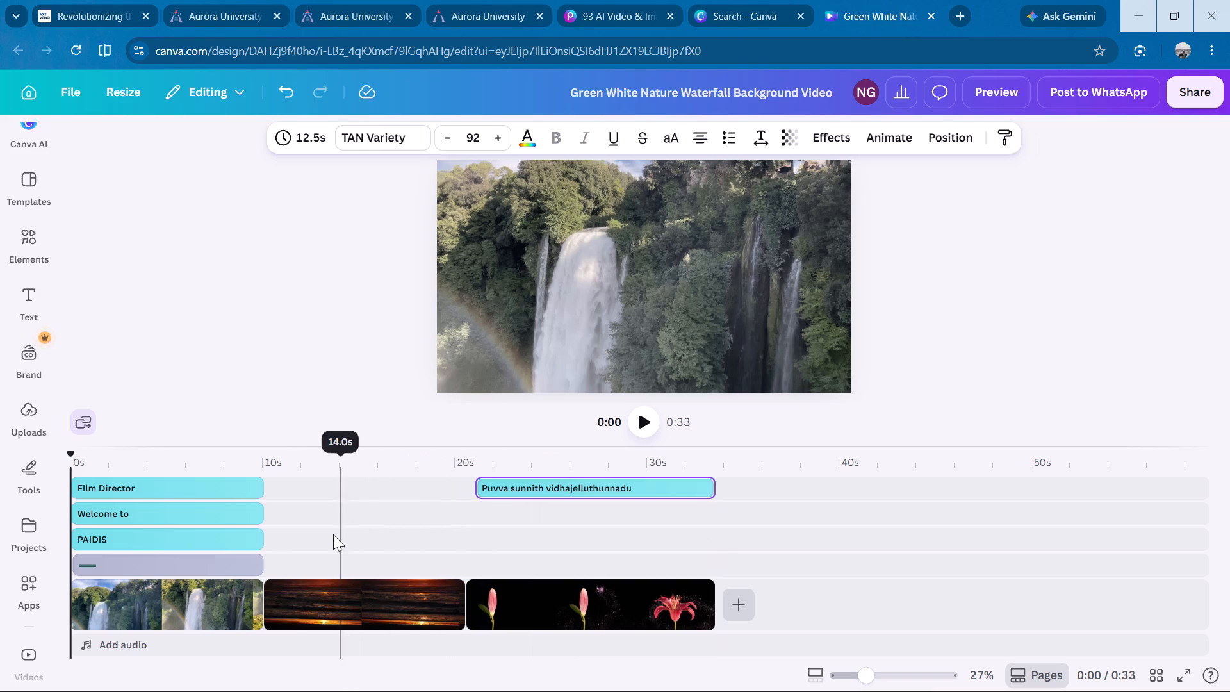
Add a default heading text over the ocean sunset clip, starting at about 11 seconds.
{"action": "left_click", "coordinate": [282, 588]}
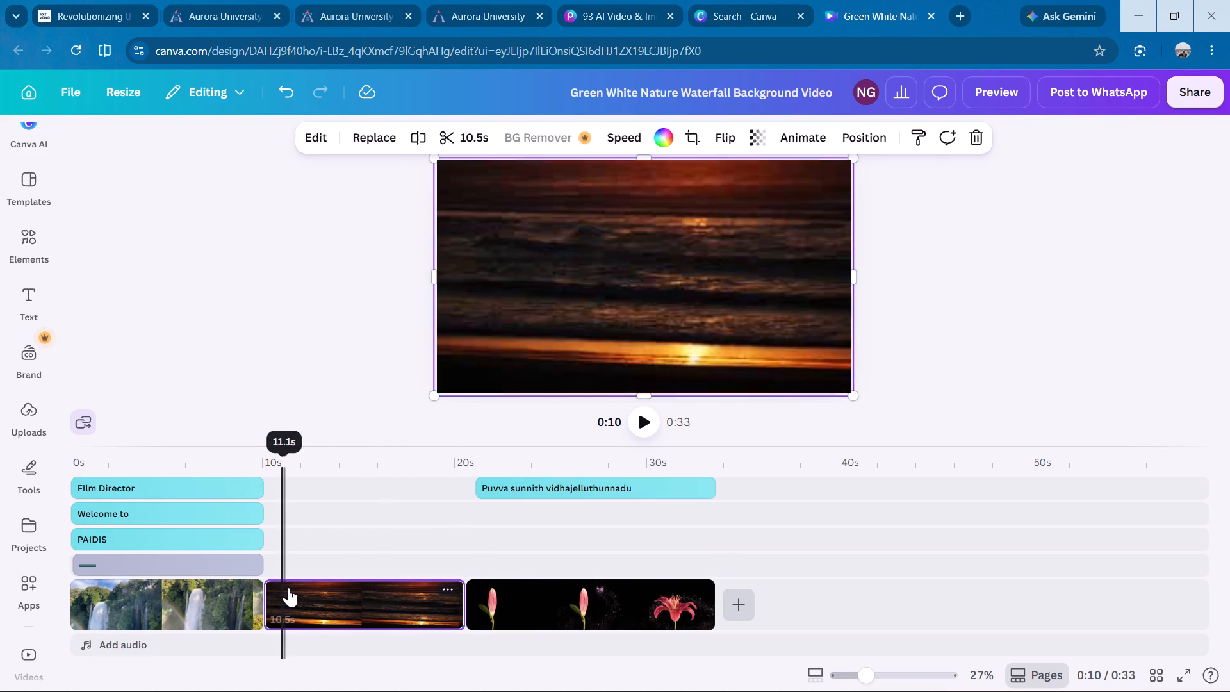
{"action": "left_click", "coordinate": [24, 301]}
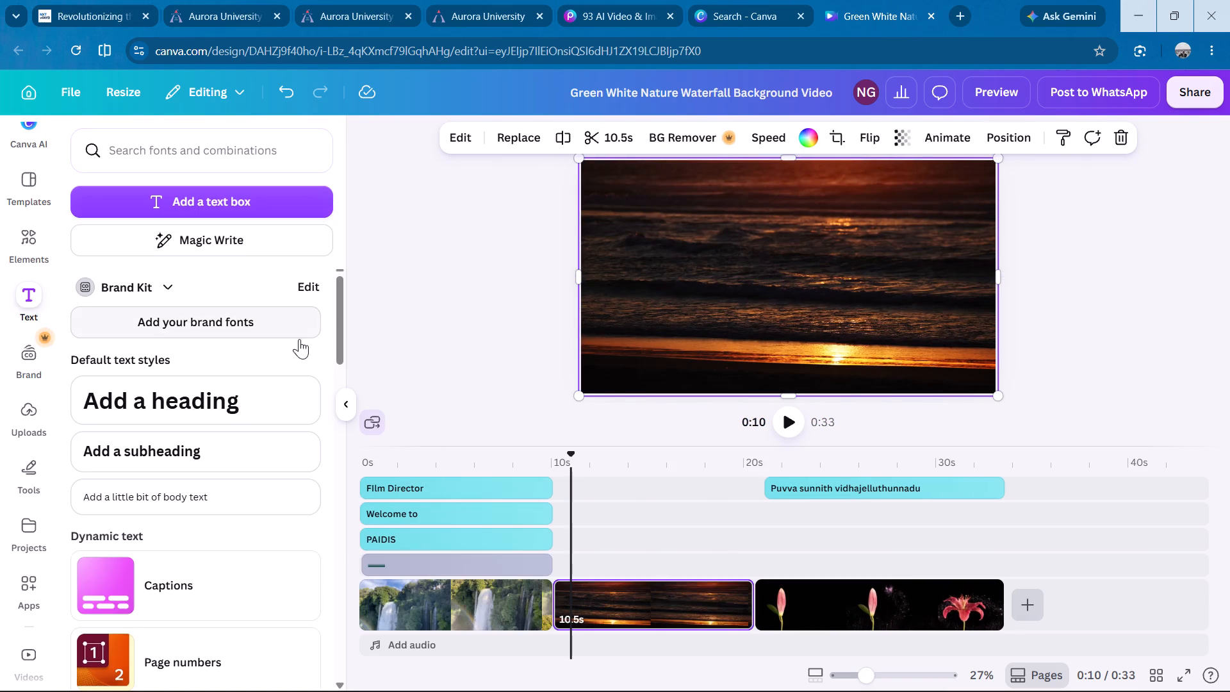
{"action": "left_click", "coordinate": [143, 160]}
{"action": "left_click", "coordinate": [201, 154]}
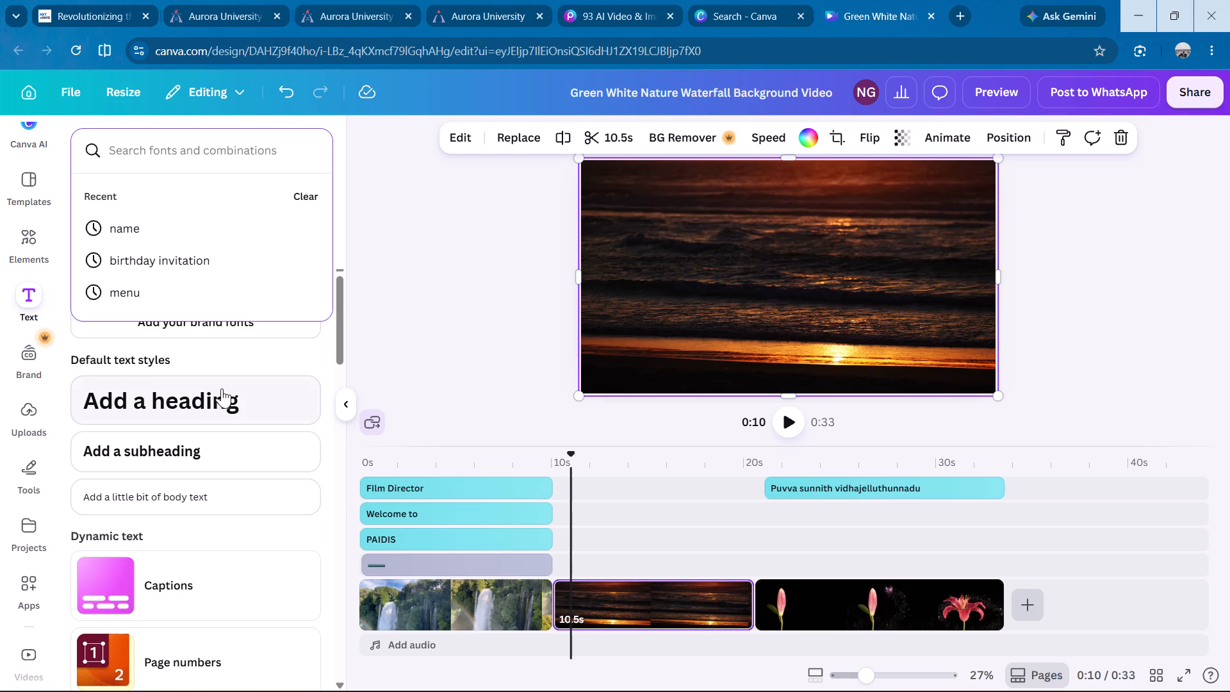
{"action": "left_click", "coordinate": [222, 390]}
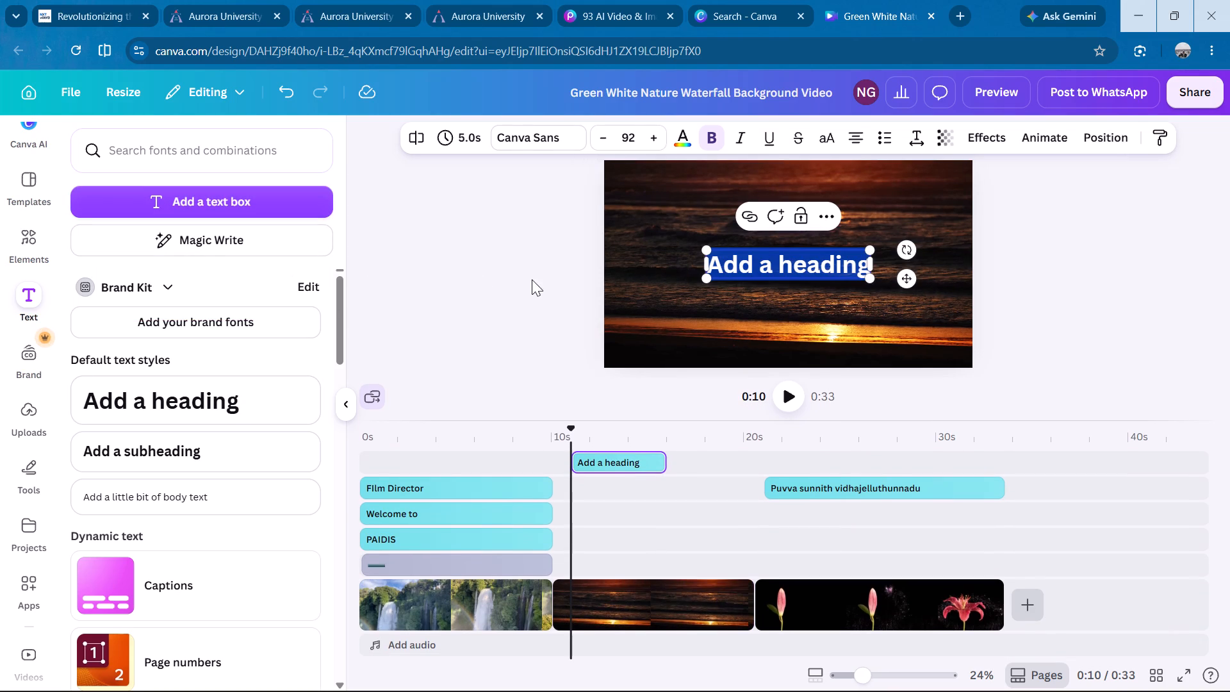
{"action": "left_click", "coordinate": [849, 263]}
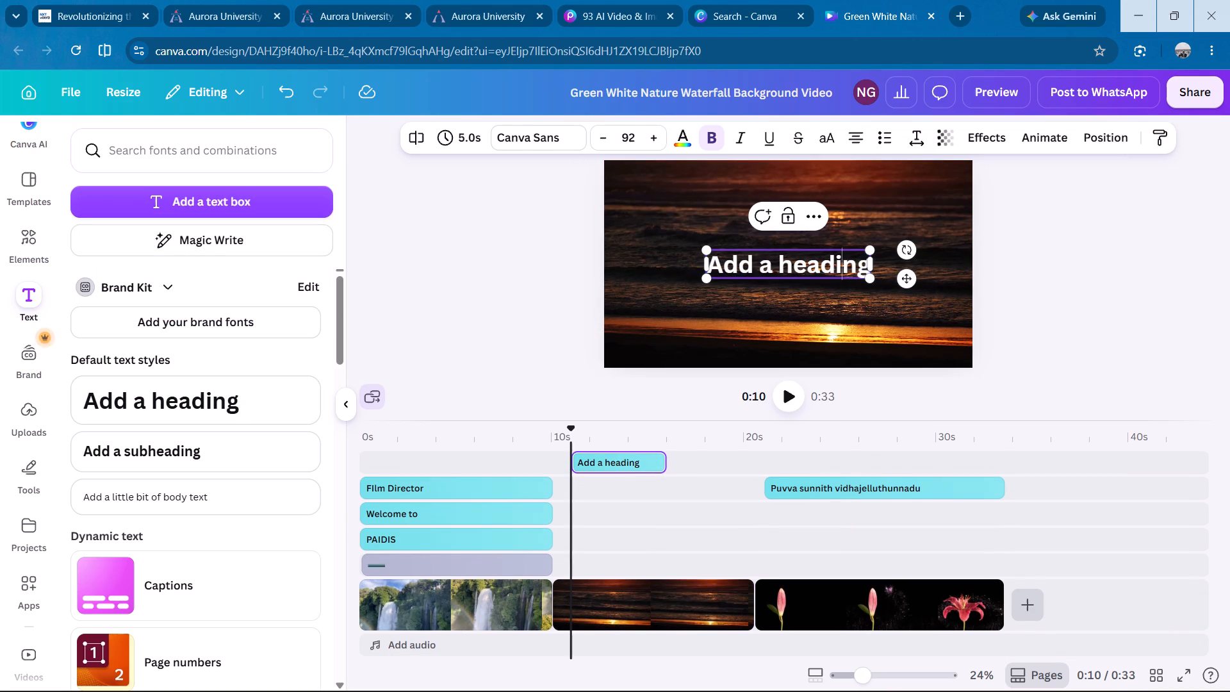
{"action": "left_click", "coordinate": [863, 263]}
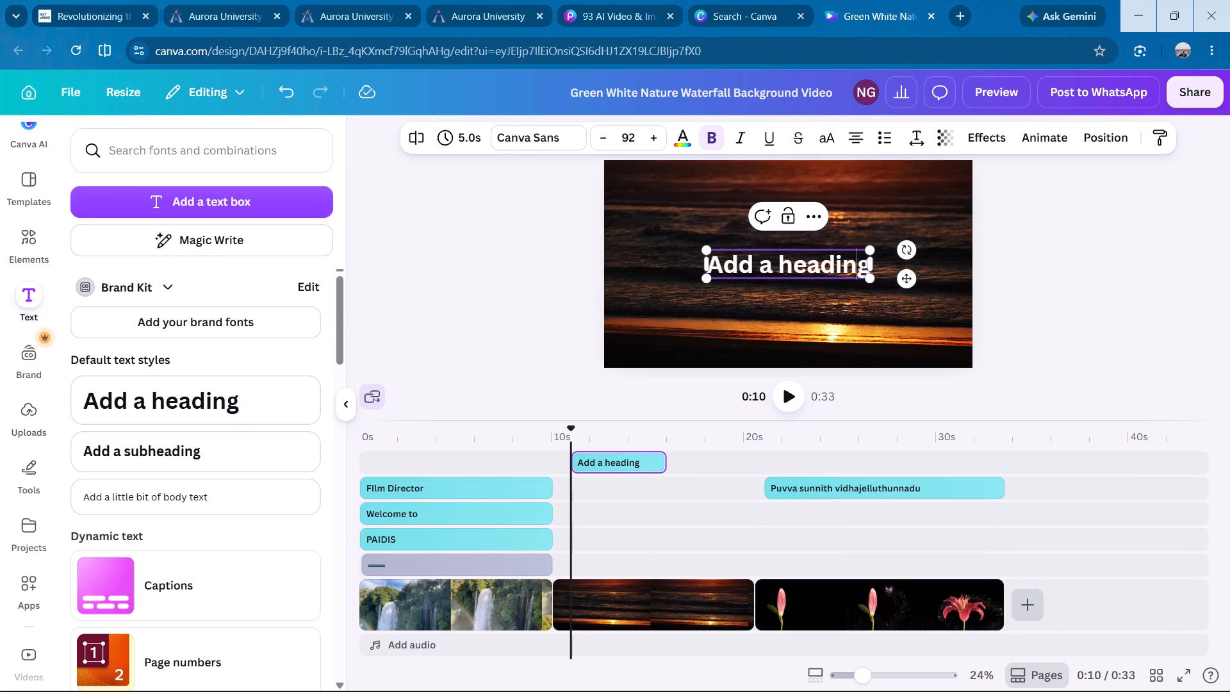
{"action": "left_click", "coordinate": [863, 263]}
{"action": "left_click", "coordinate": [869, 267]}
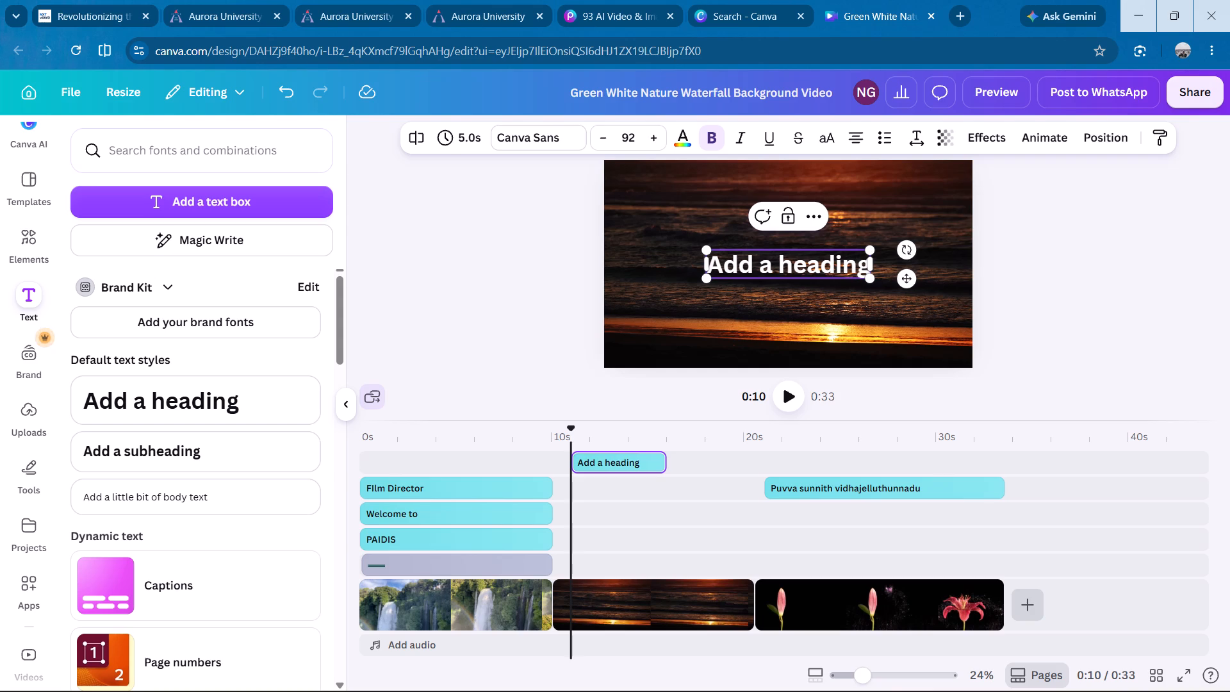